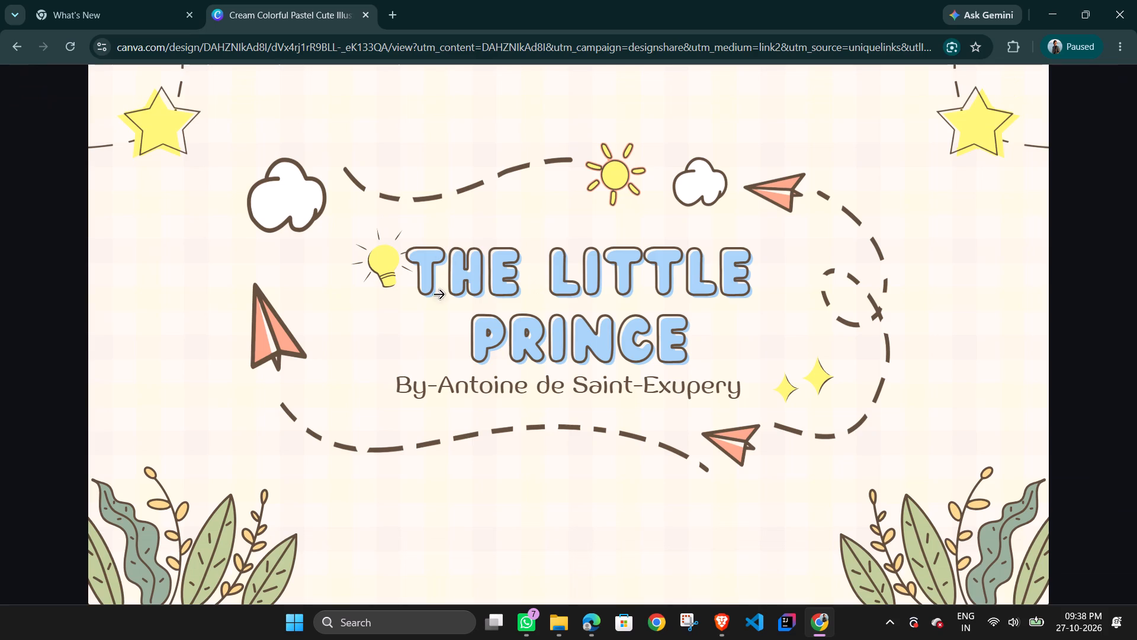
left_click(549, 264)
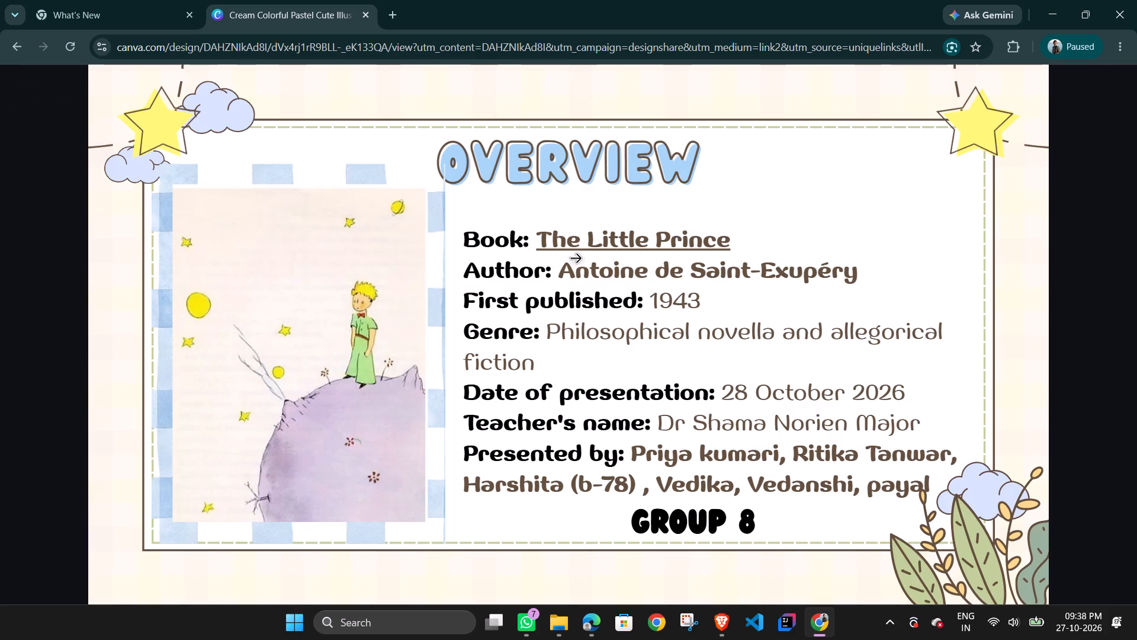
left_click(575, 260)
left_click(741, 189)
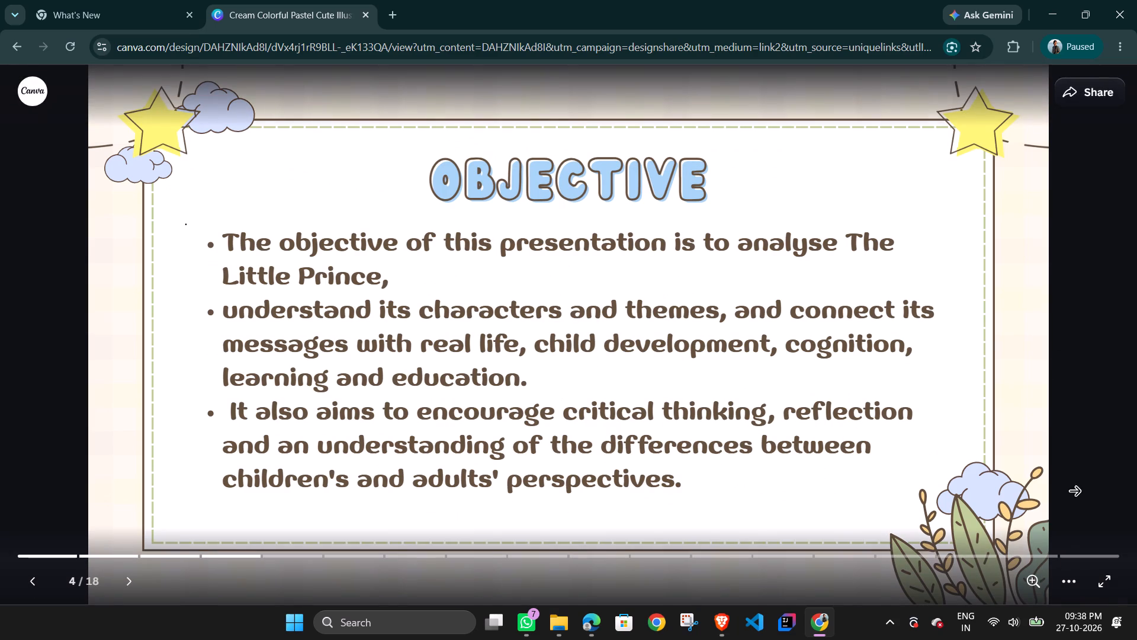
left_click(1096, 578)
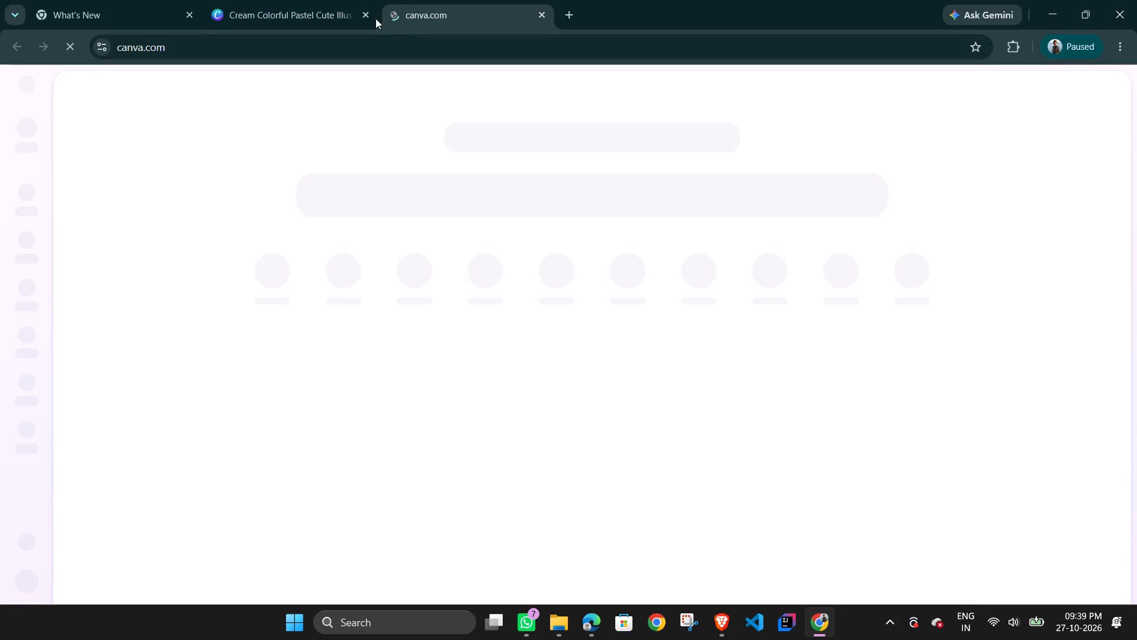
Return to the Little Prince presentation and check the viewer's additional options from the Overview slide.
left_click(311, 4)
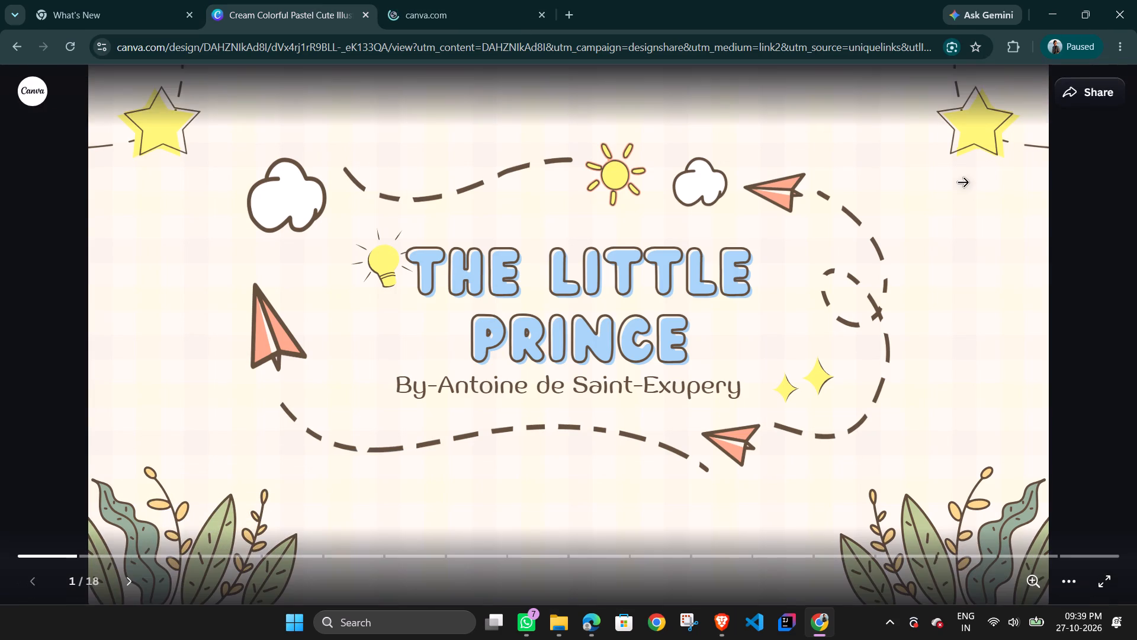
left_click(988, 508)
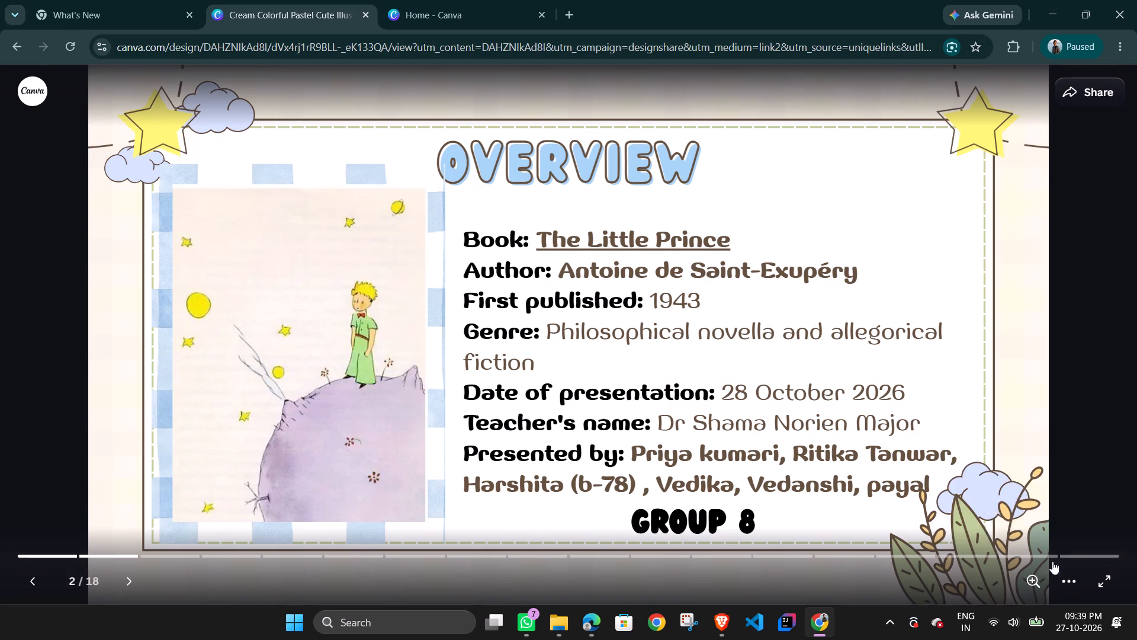
left_click(1069, 577)
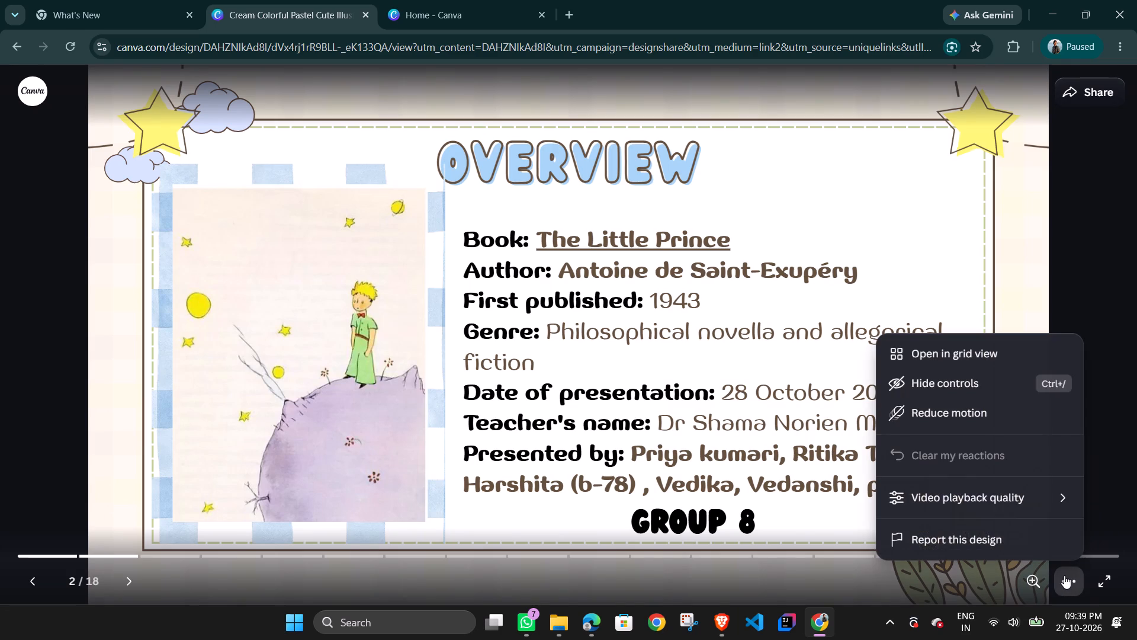
left_click(1065, 575)
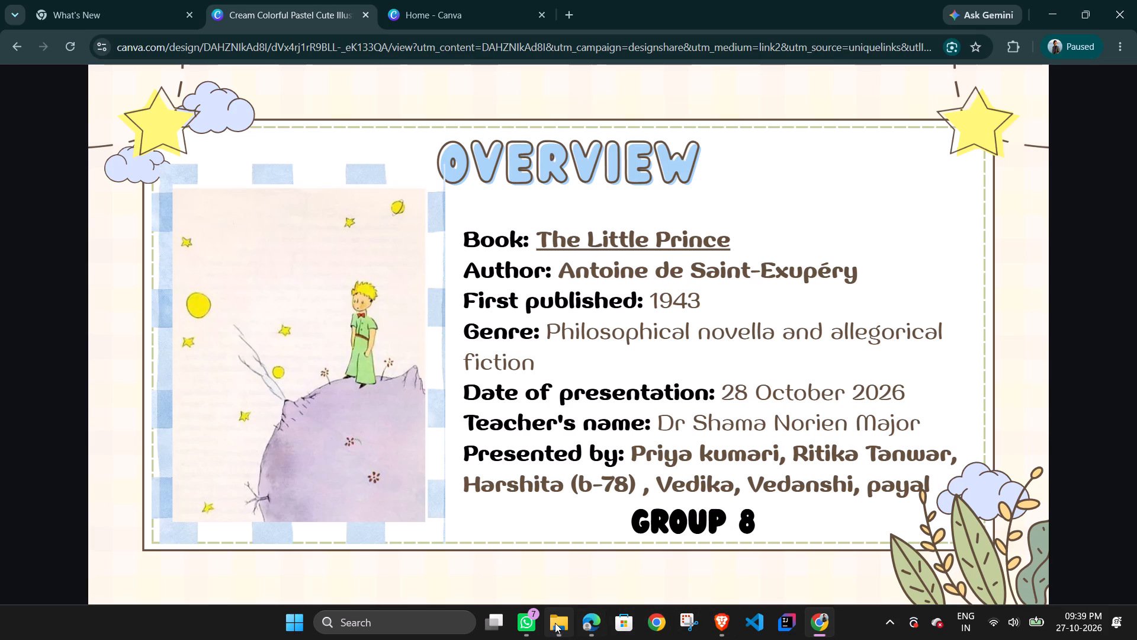
Switch to Microsoft Edge with the ChatGPT conversation about the Little Prince PowerPoint.
left_click(586, 622)
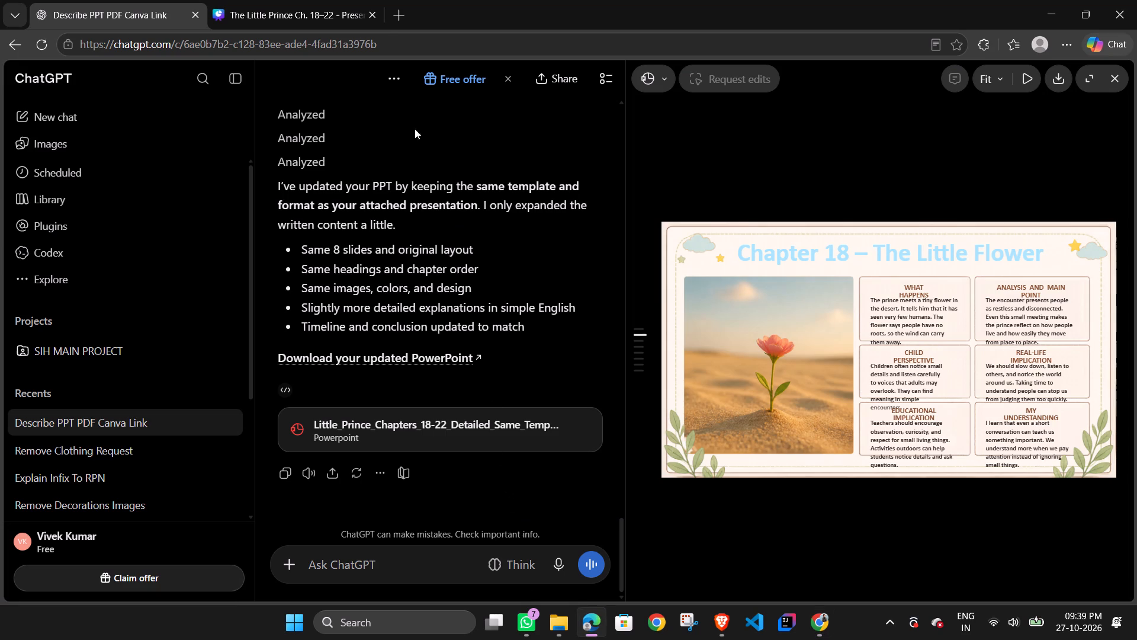
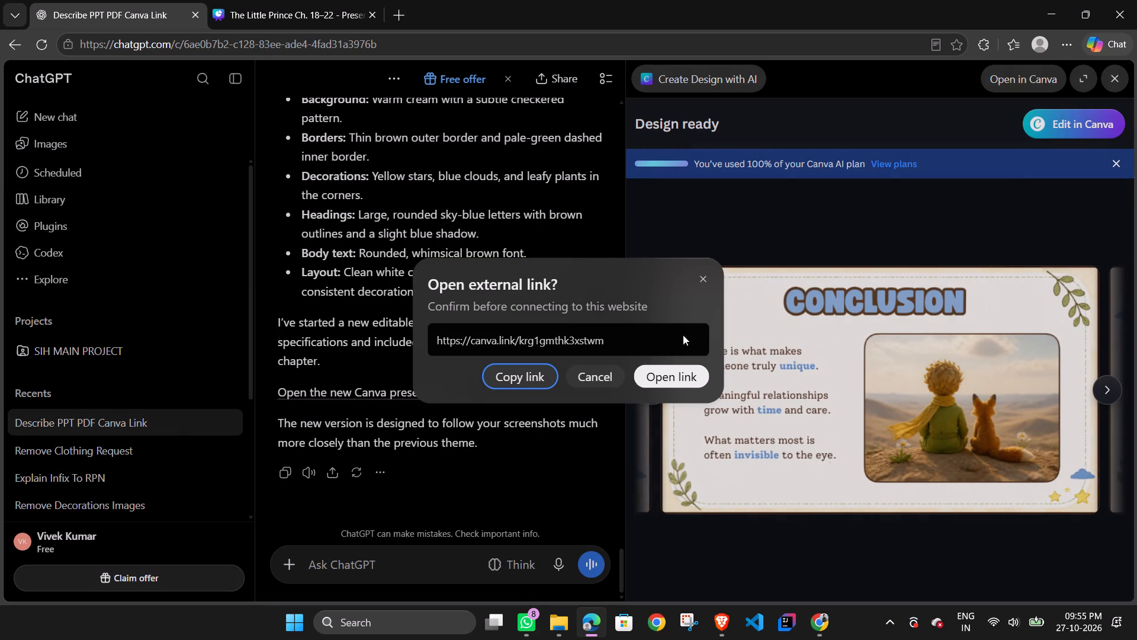
left_click(648, 374)
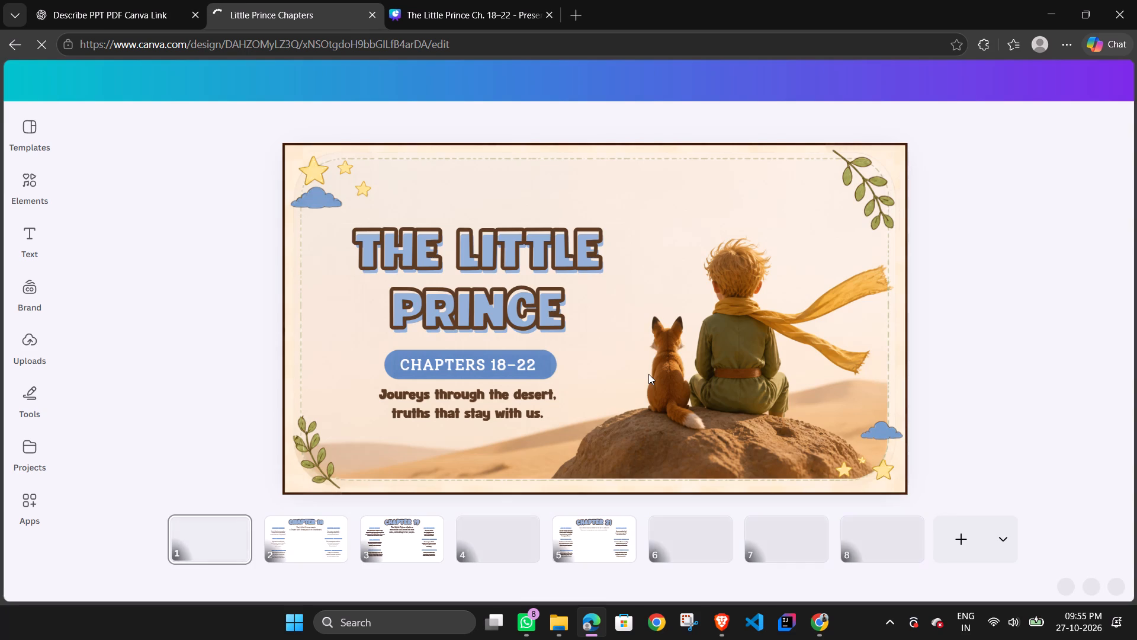
Capture a rectangular screenshot of the whole Chapter 18 slide with Snipping Tool.
left_click(272, 532)
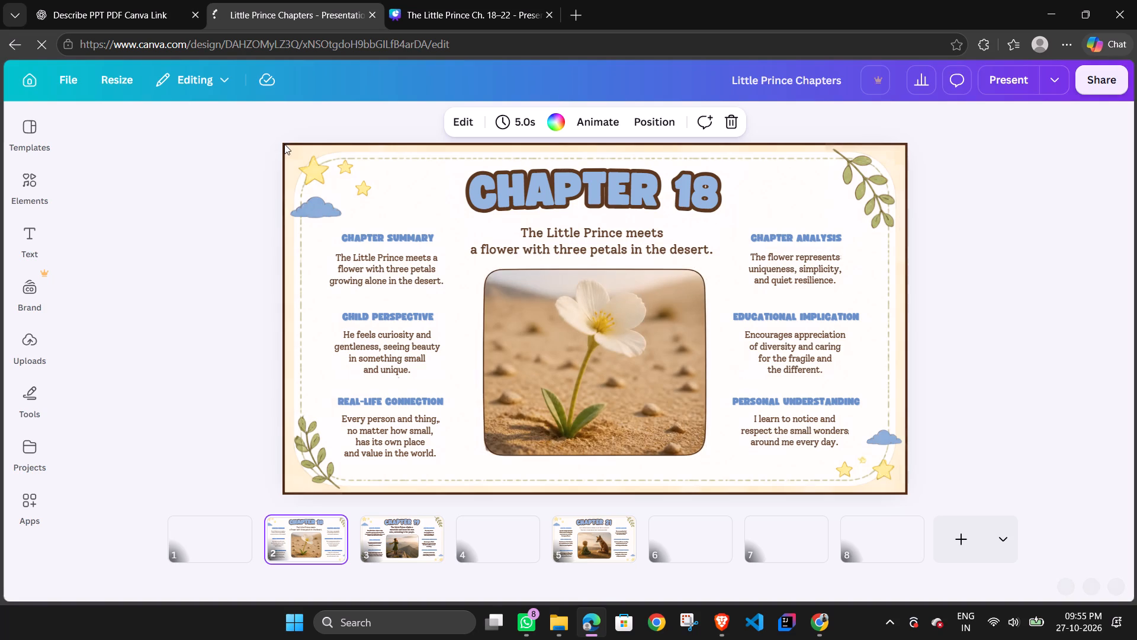
left_click_drag(285, 143, 903, 421)
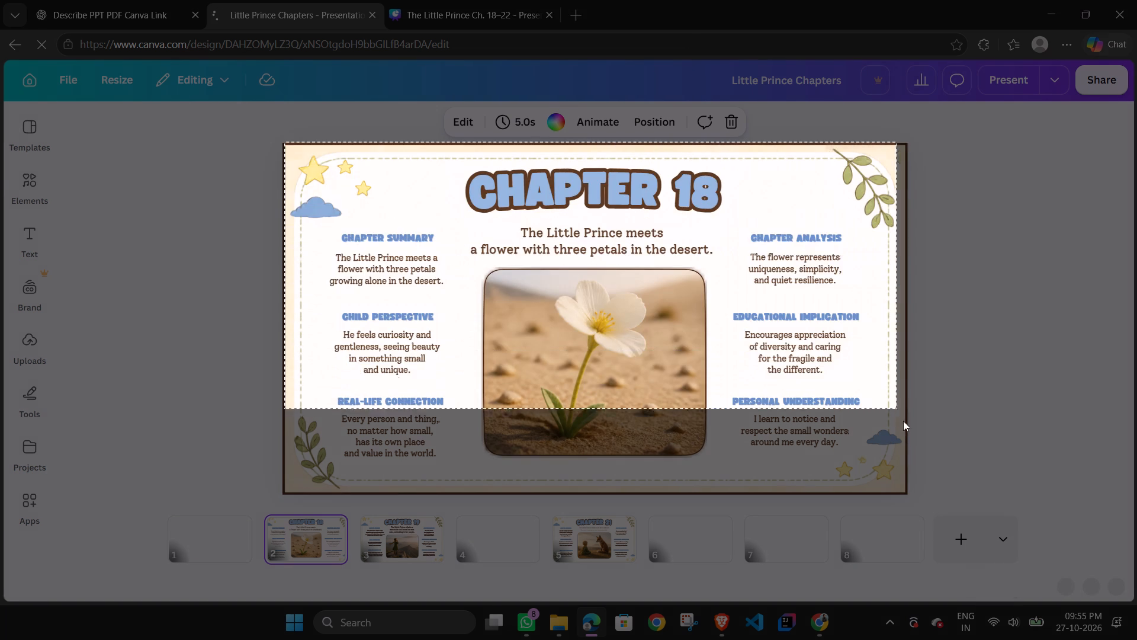
left_click_drag(903, 421, 905, 494)
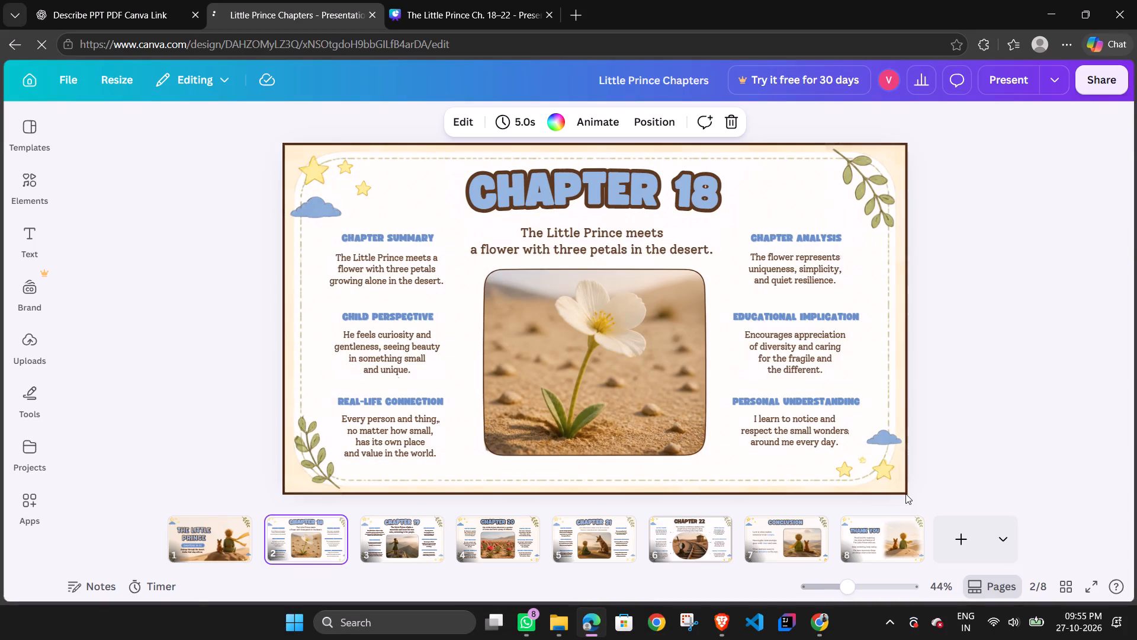
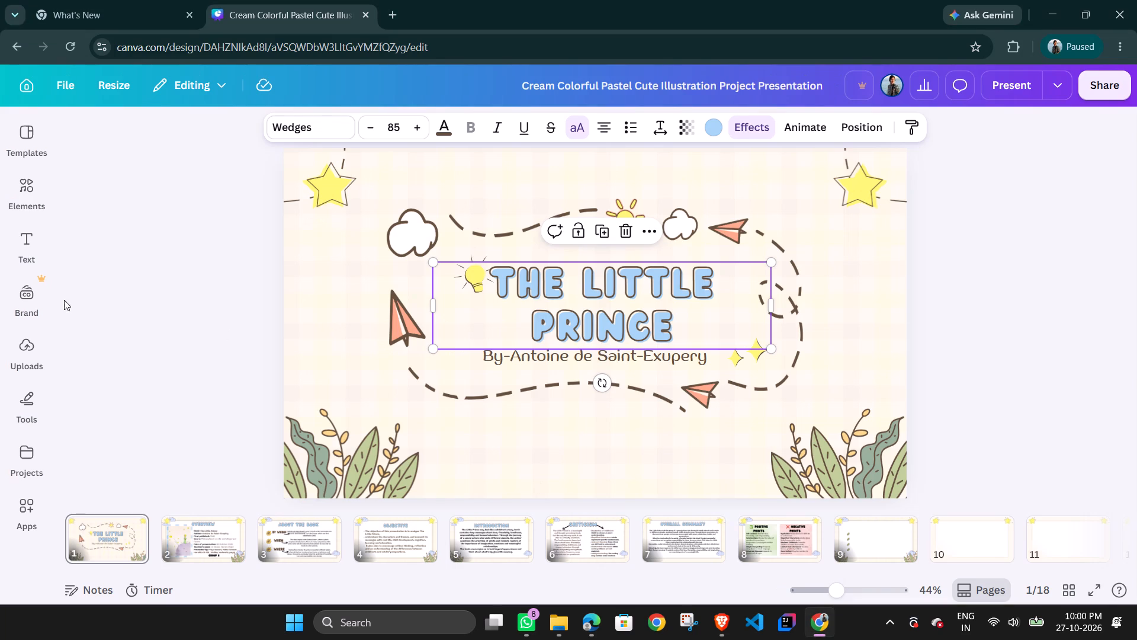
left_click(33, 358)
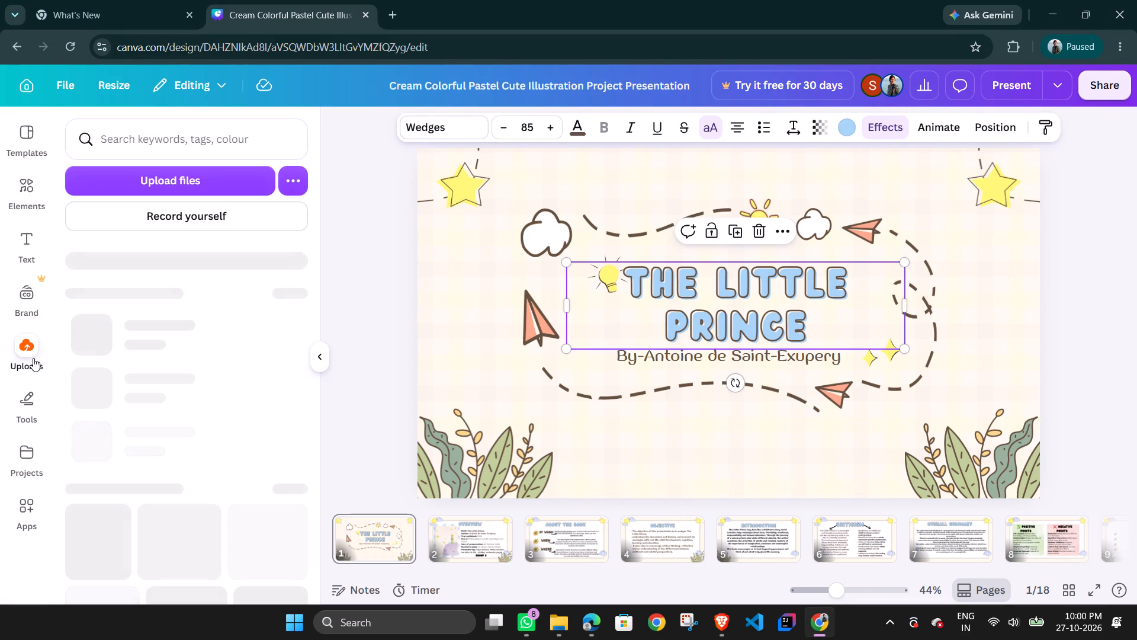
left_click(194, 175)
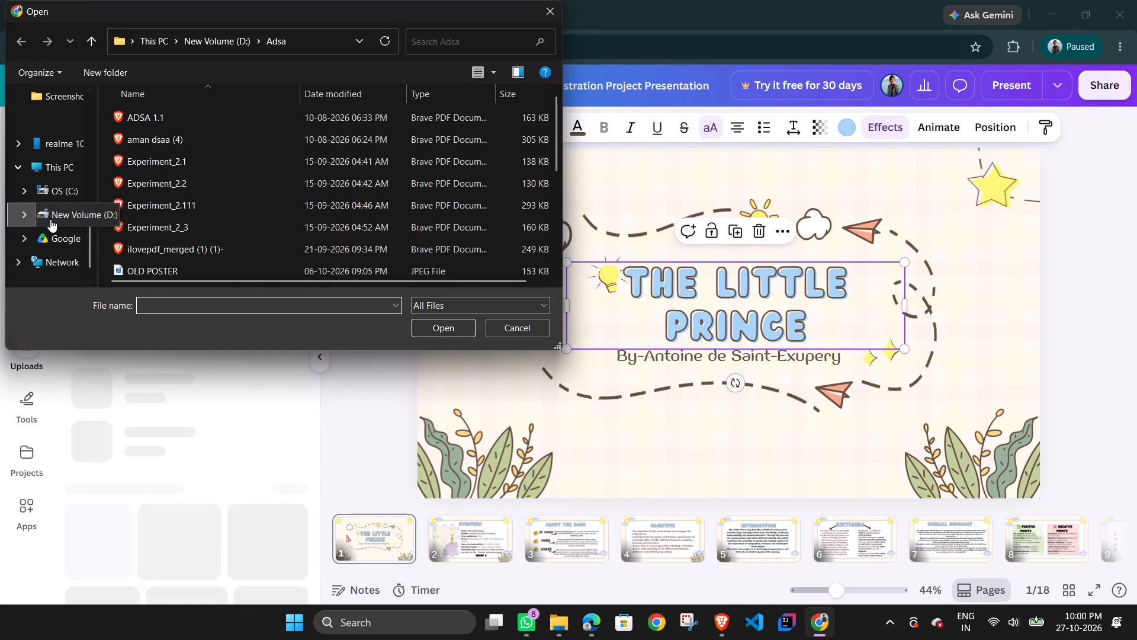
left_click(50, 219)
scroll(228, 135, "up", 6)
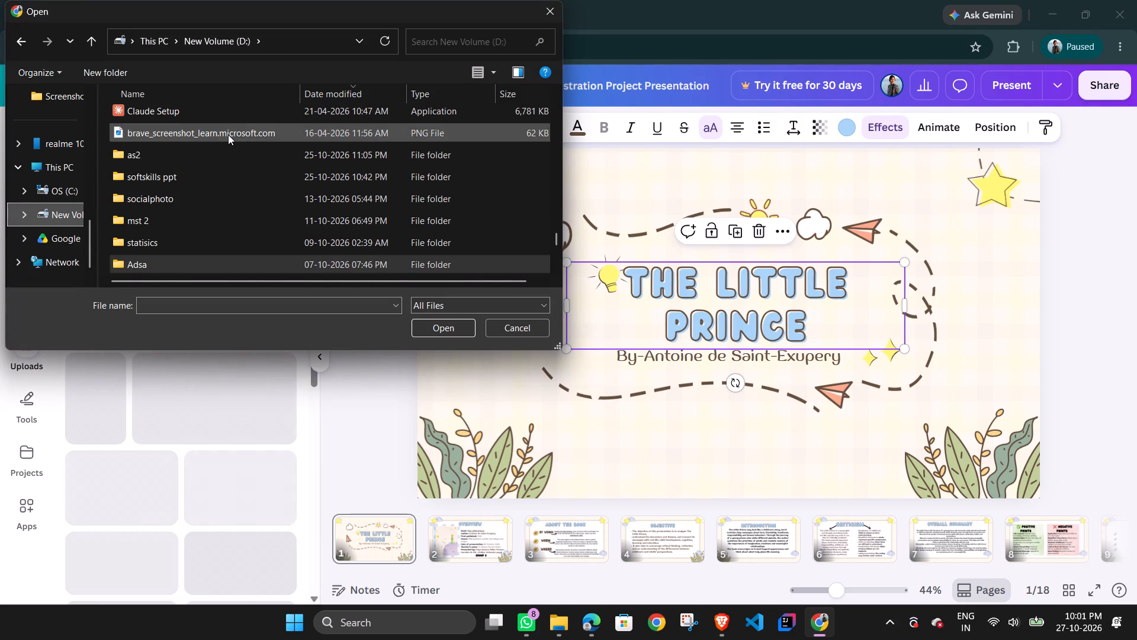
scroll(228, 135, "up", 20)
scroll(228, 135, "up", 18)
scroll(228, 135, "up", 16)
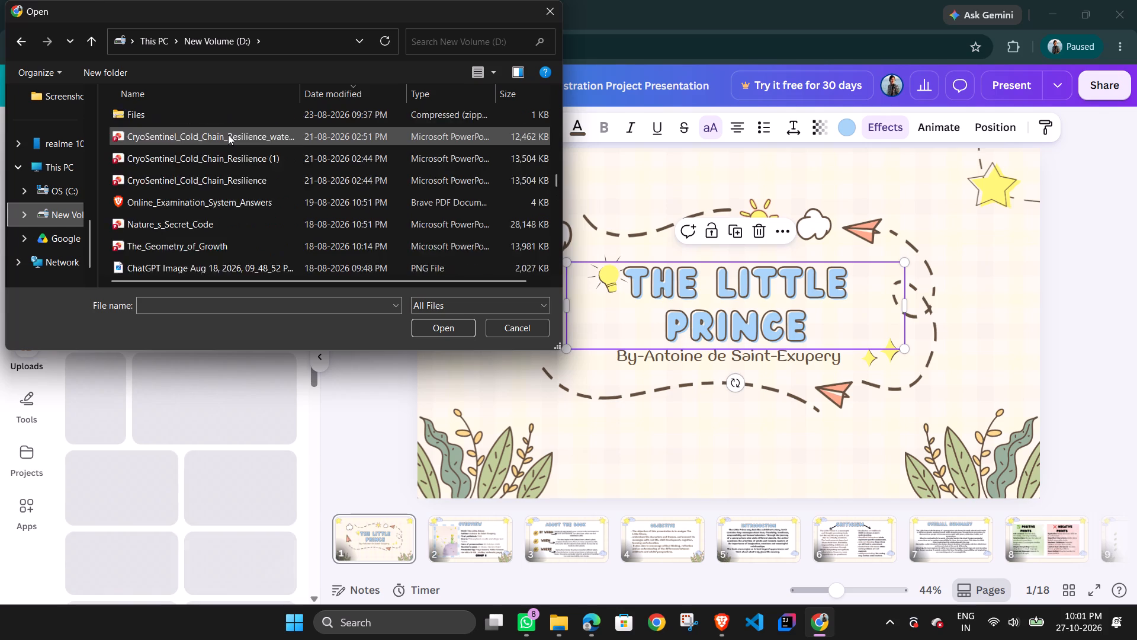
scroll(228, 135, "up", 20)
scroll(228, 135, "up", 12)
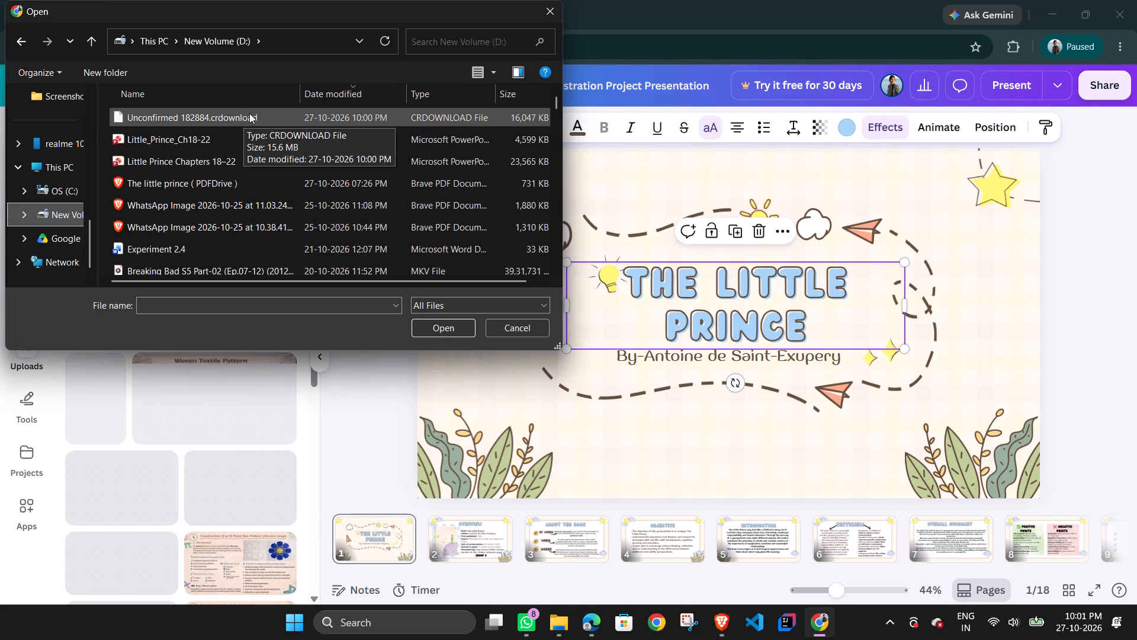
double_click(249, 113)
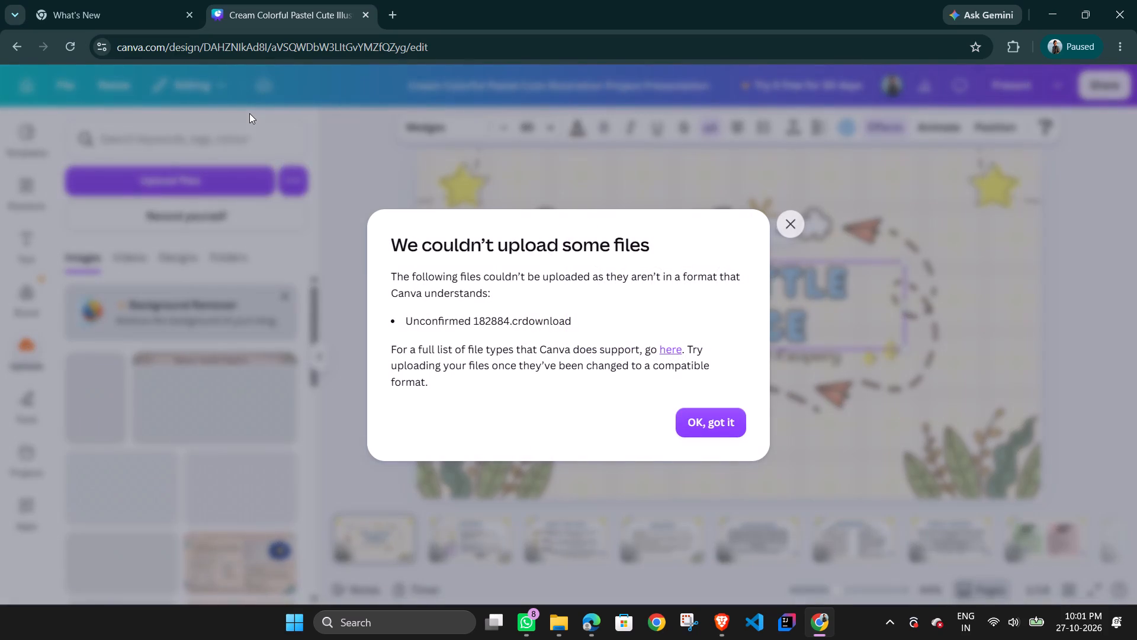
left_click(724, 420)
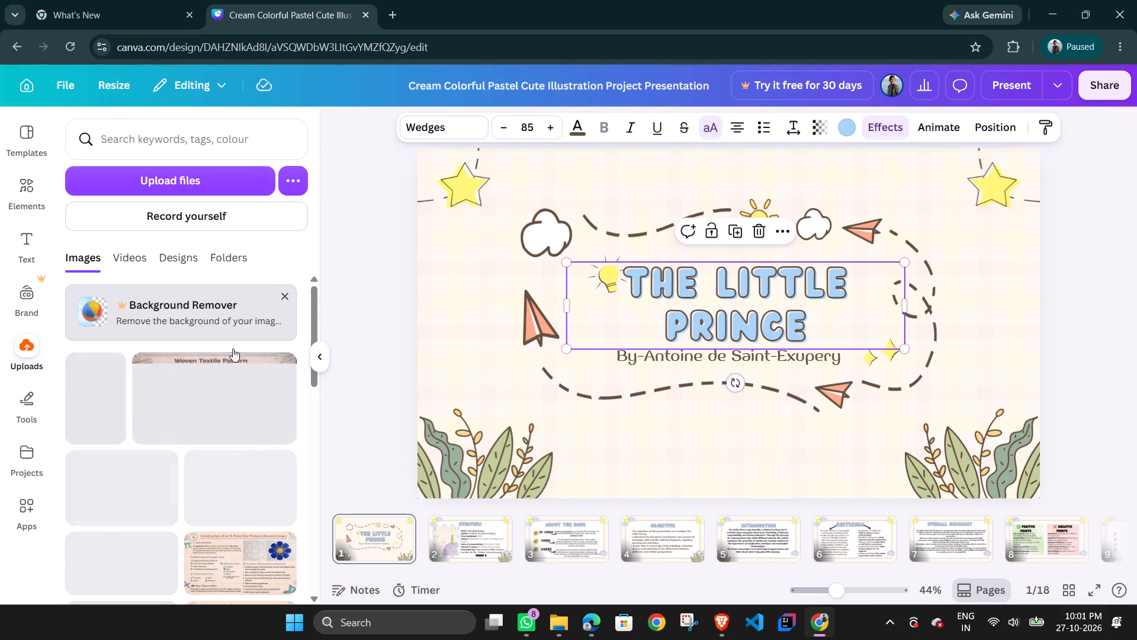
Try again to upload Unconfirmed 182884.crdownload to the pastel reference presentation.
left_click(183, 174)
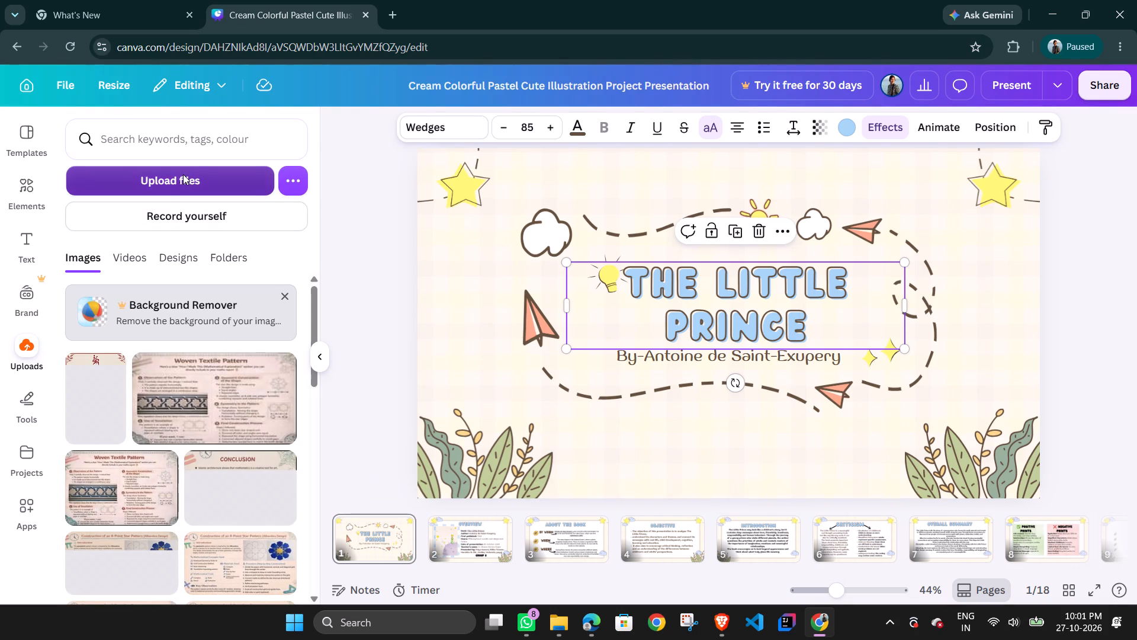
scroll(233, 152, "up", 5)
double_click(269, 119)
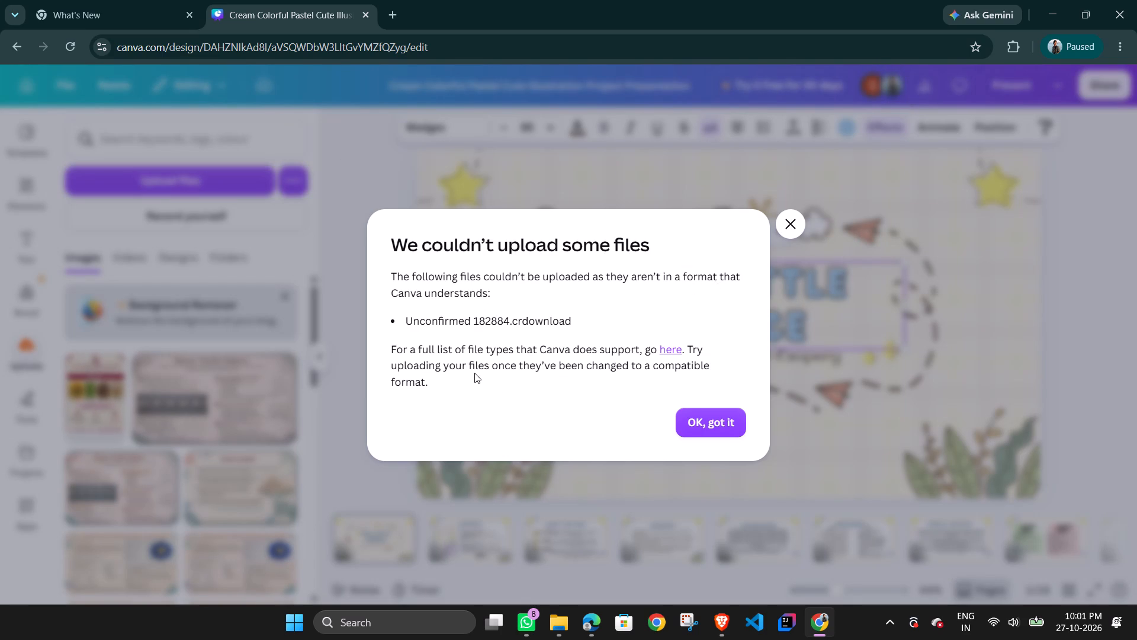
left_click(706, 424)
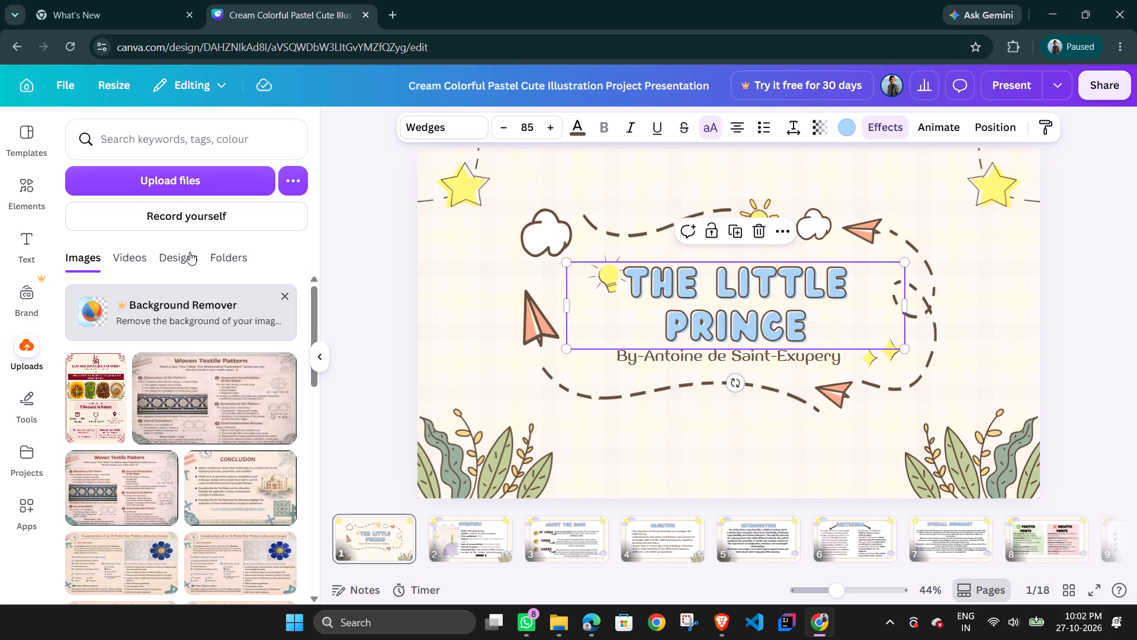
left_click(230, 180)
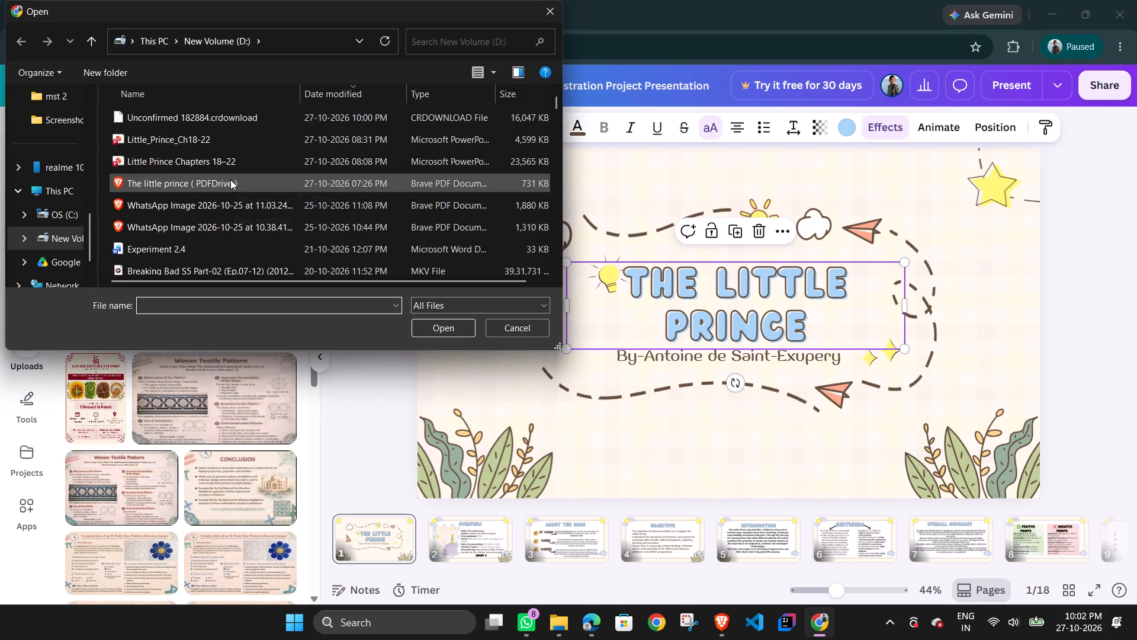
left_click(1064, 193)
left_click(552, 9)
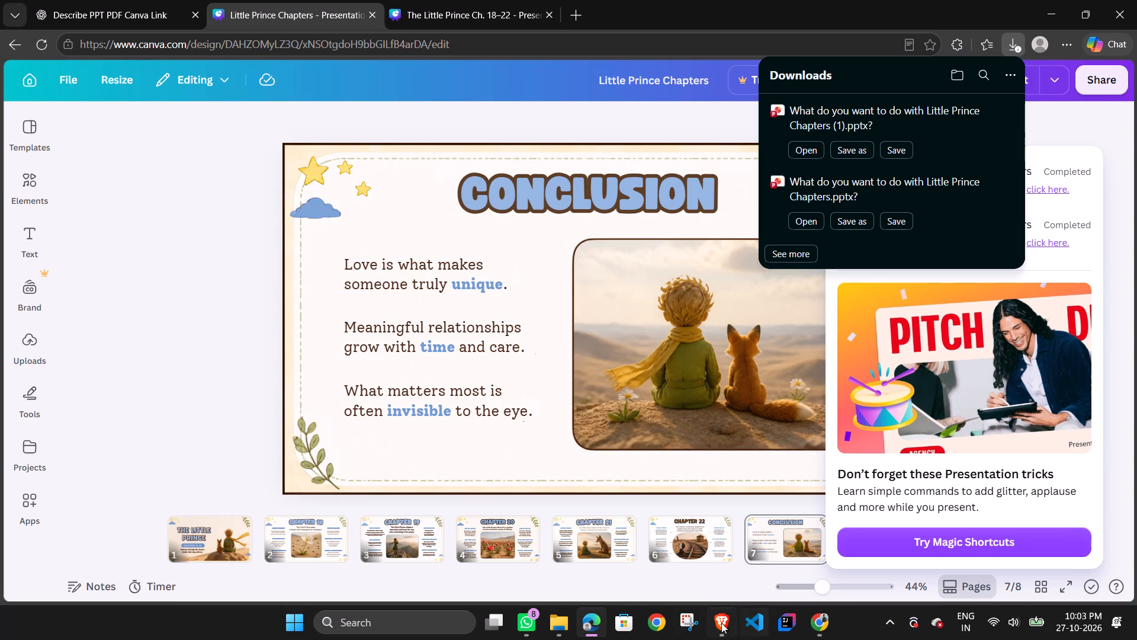
Switch to the pastel reference presentation in Chrome and open the file chooser for uploading a file.
left_click(815, 631)
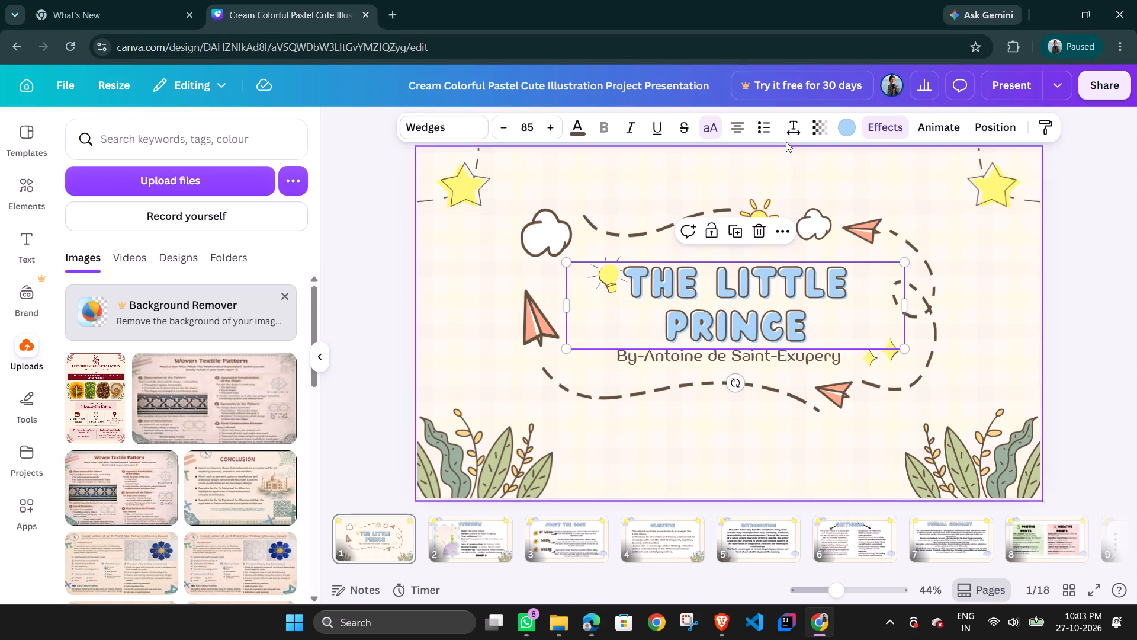
left_click(191, 184)
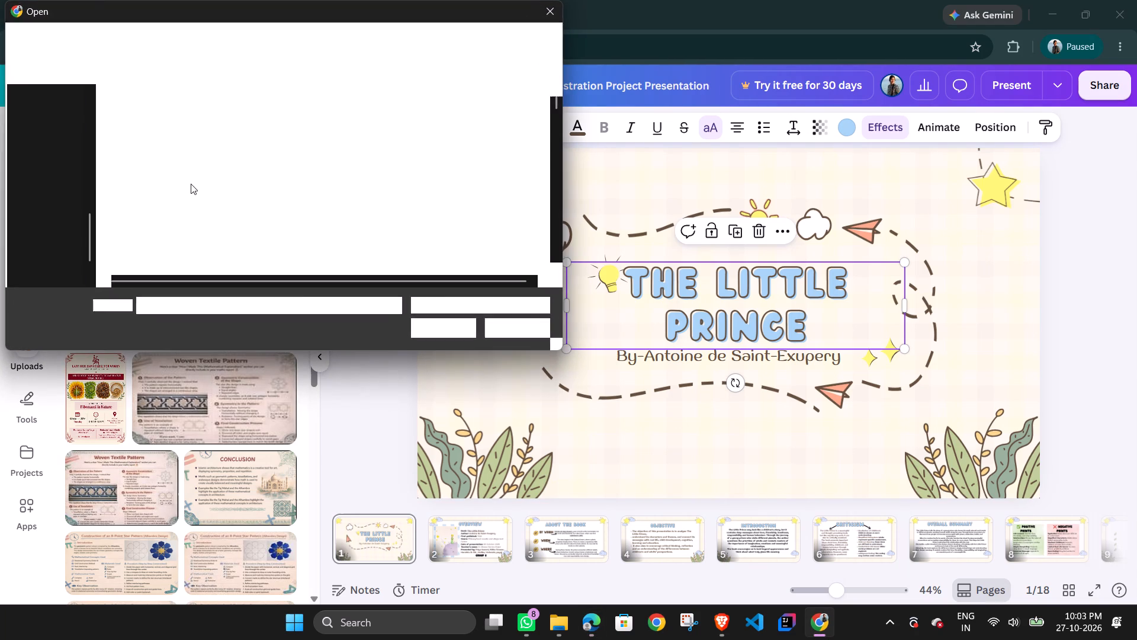
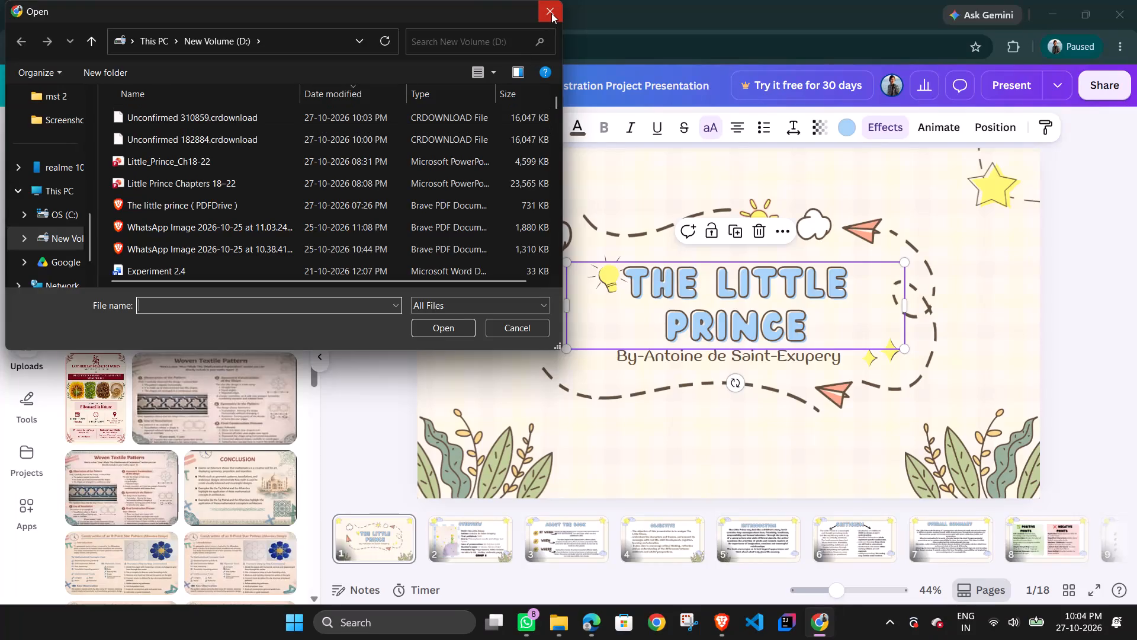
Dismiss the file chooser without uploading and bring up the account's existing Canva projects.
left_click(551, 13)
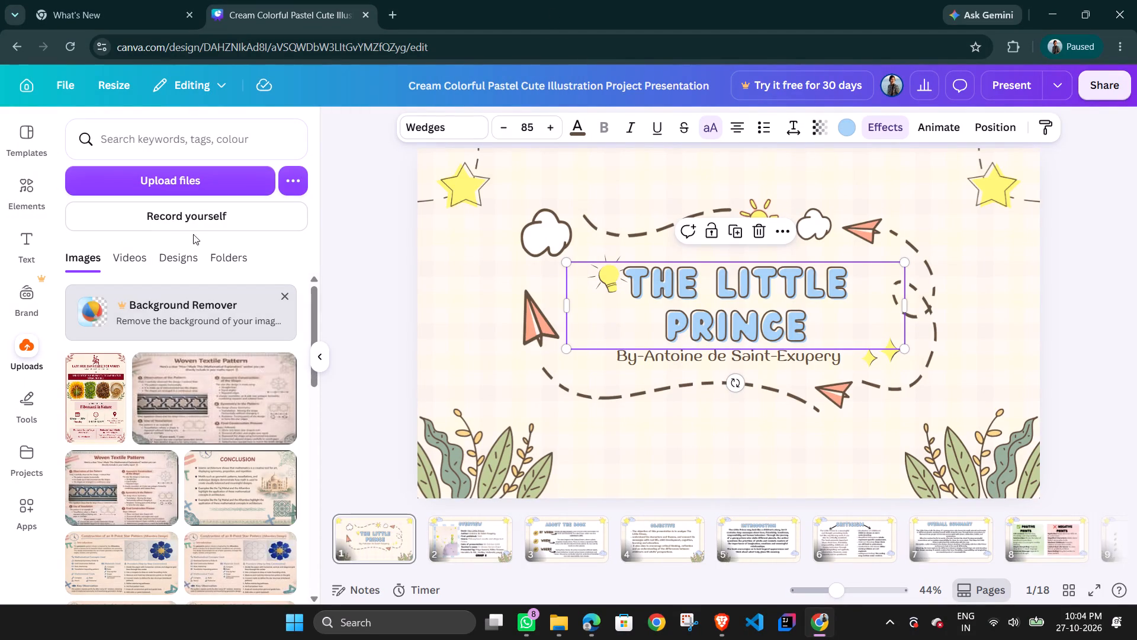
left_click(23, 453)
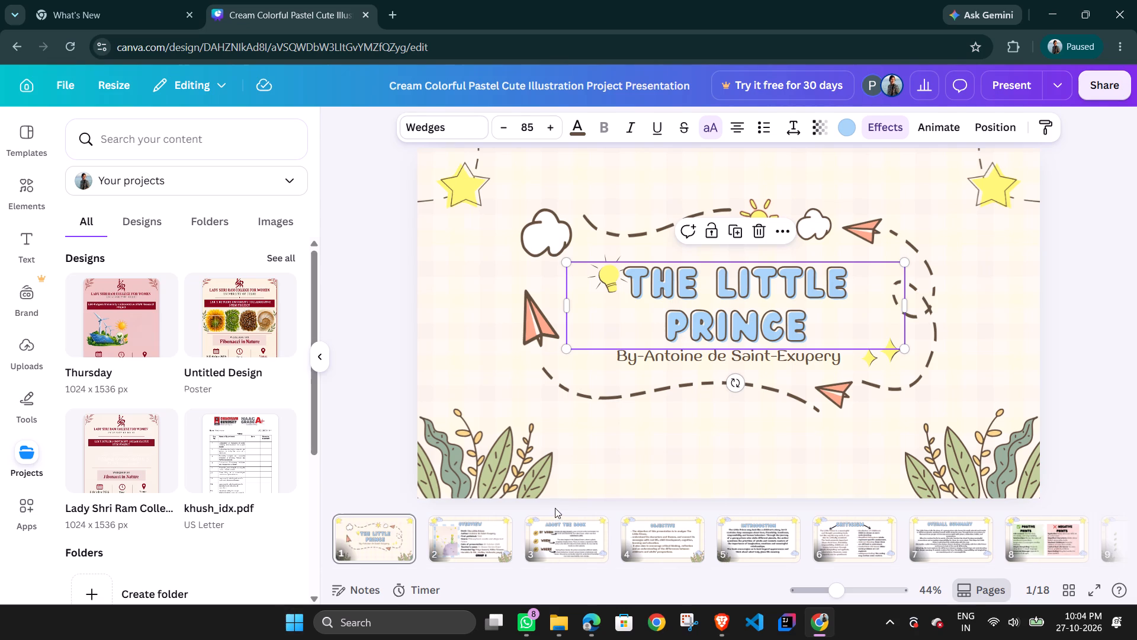
Browse the later pages of the pastel reference presentation and open blank page 11.
scroll(625, 523, "left", 3)
scroll(592, 535, "right", 1)
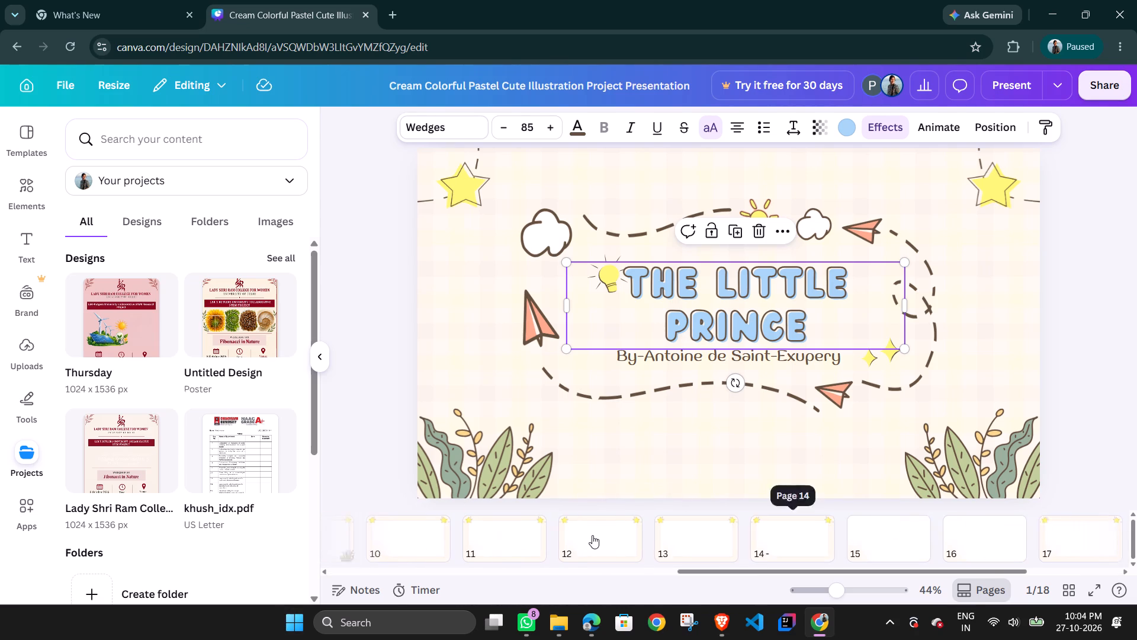
scroll(592, 535, "right", 2)
scroll(575, 535, "left", 2)
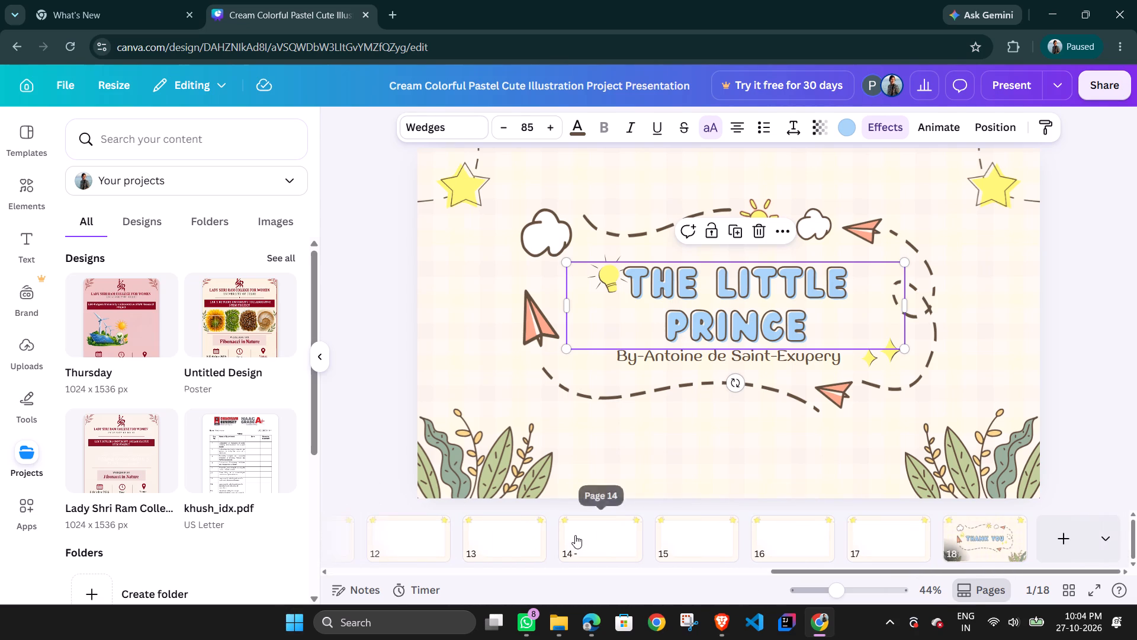
scroll(624, 532, "right", 1)
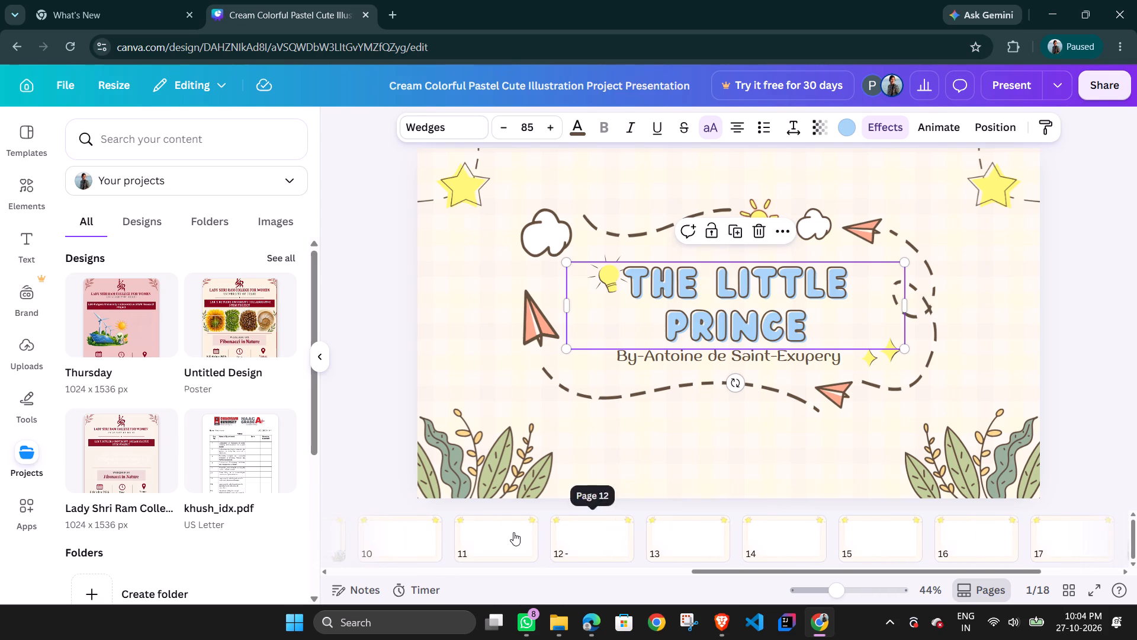
scroll(513, 532, "right", 1)
scroll(750, 540, "left", 1)
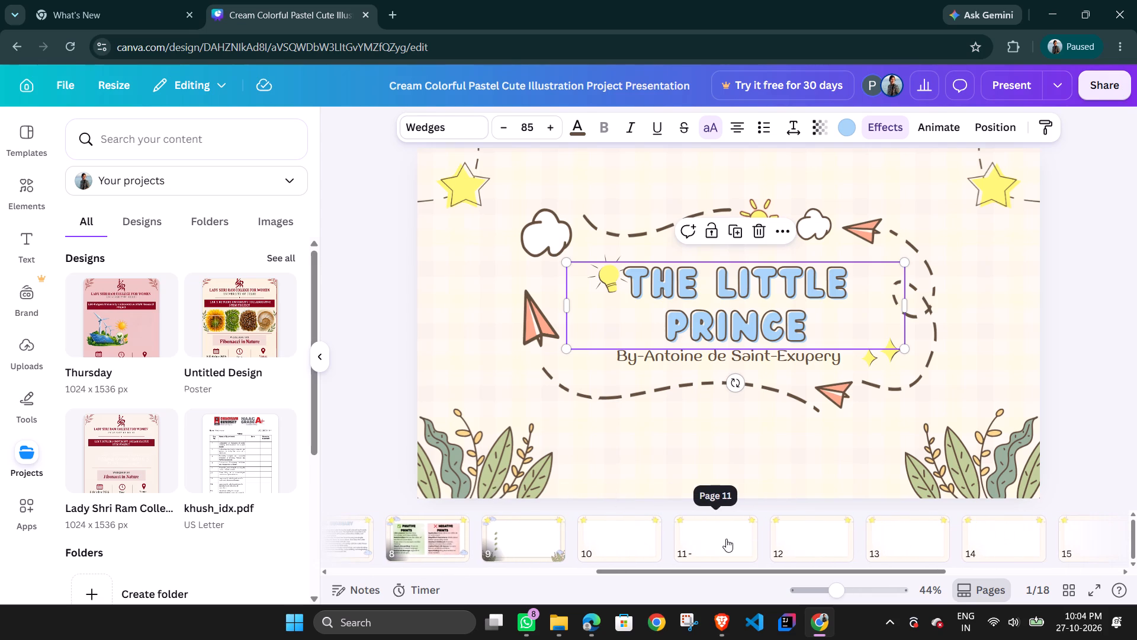
left_click(726, 539)
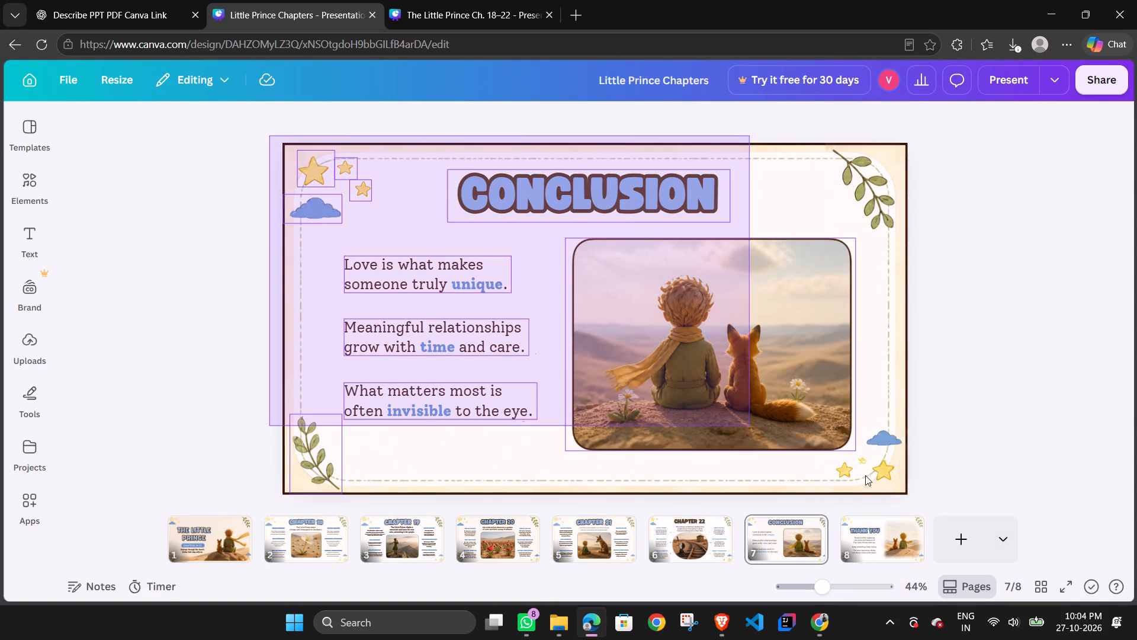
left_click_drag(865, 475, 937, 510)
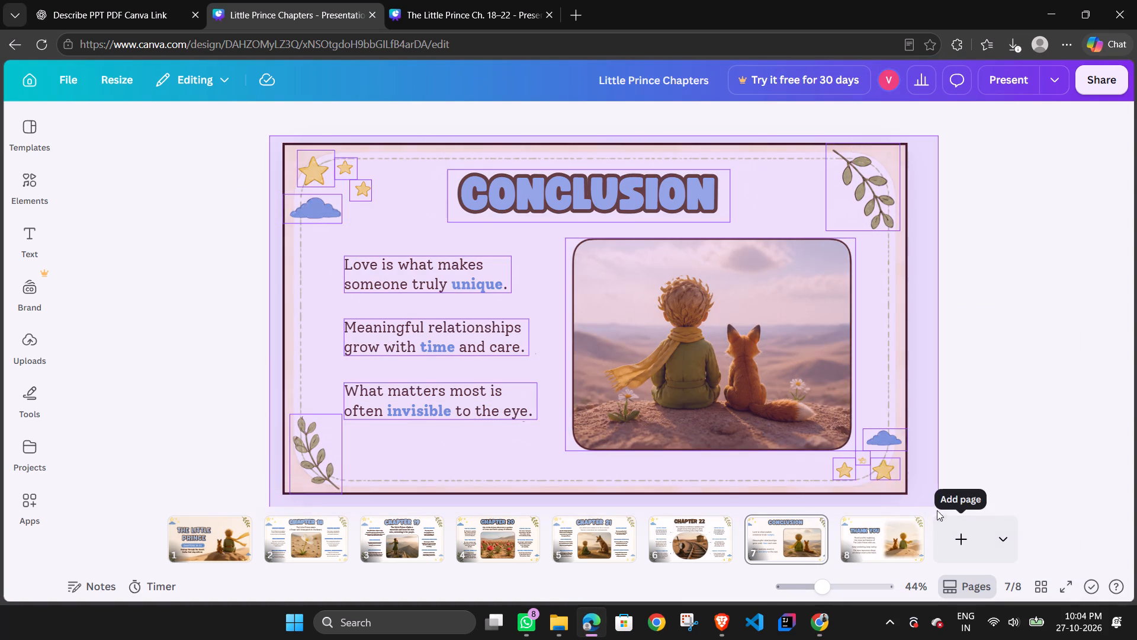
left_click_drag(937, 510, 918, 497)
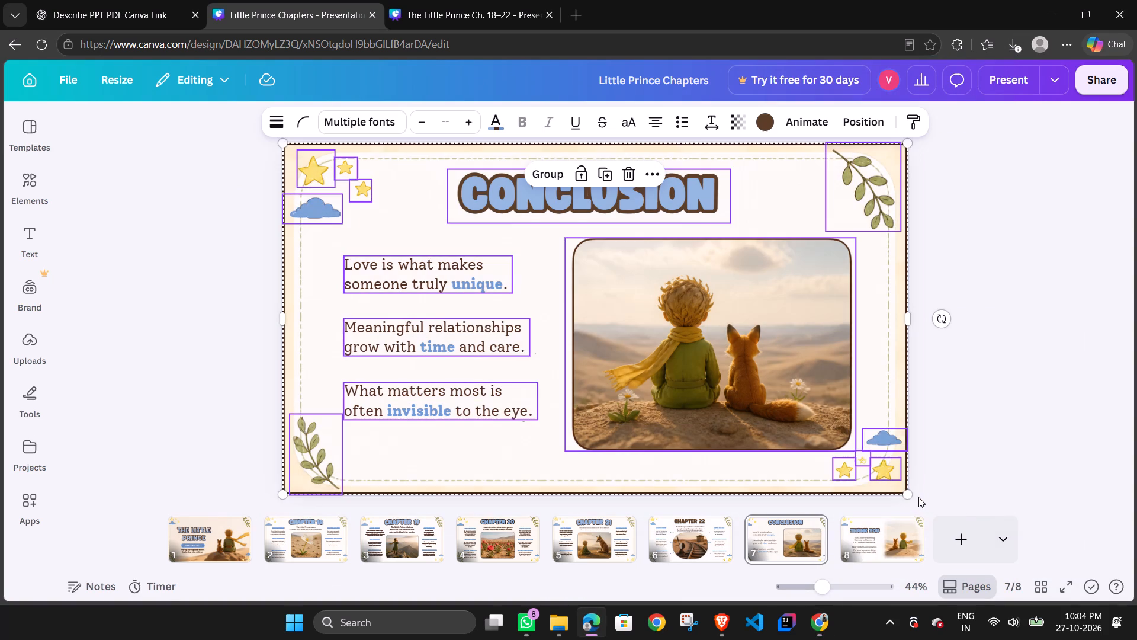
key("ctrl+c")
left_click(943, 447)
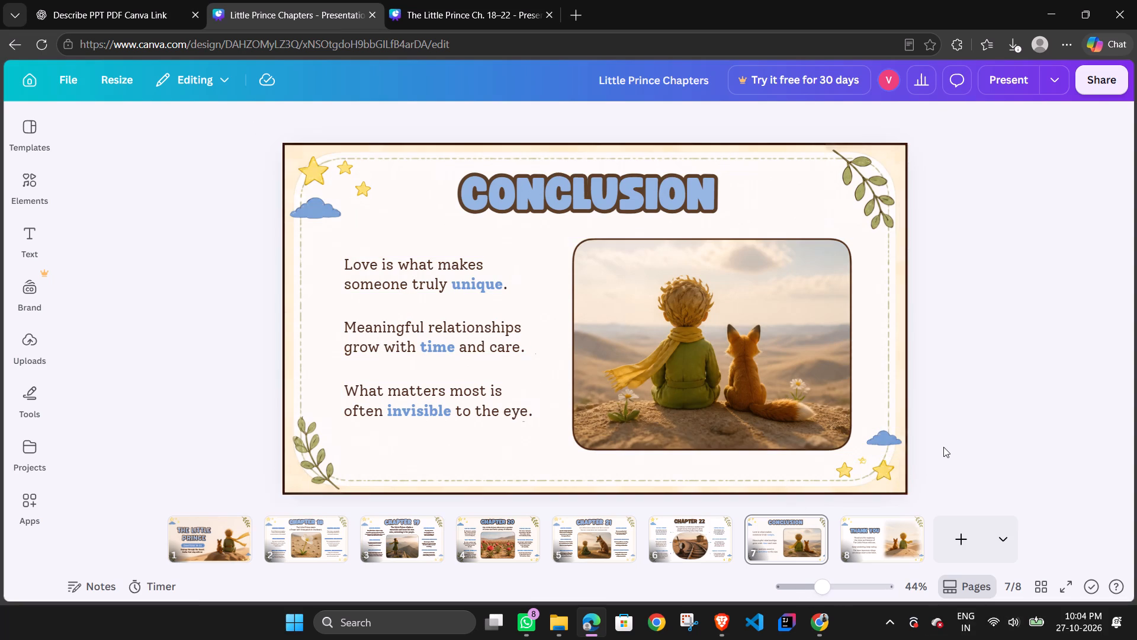
Copy all elements of the Chapter 18 page and paste them onto page 11 of the pastel reference presentation in Chrome.
left_click(315, 536)
left_click_drag(268, 130, 933, 504)
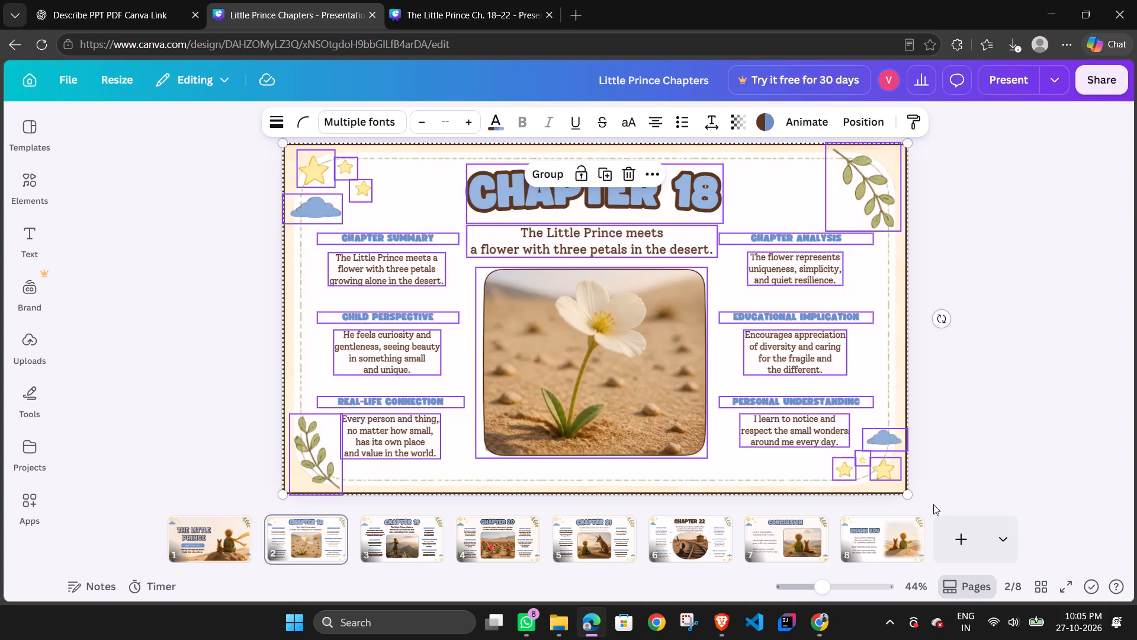
key("ctrl+c")
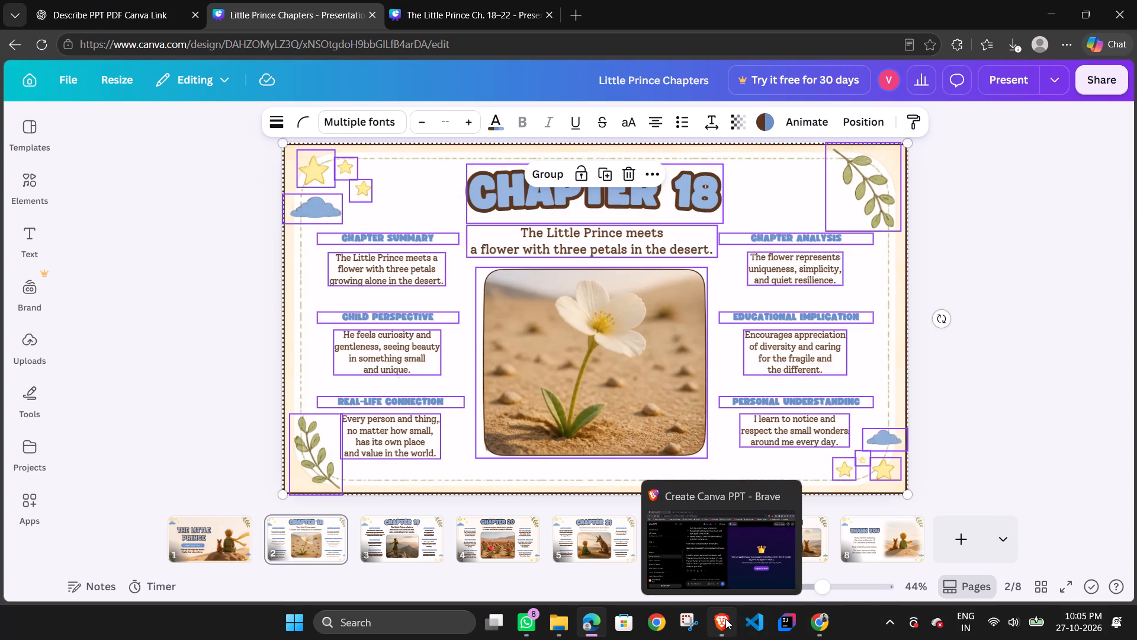
left_click(822, 625)
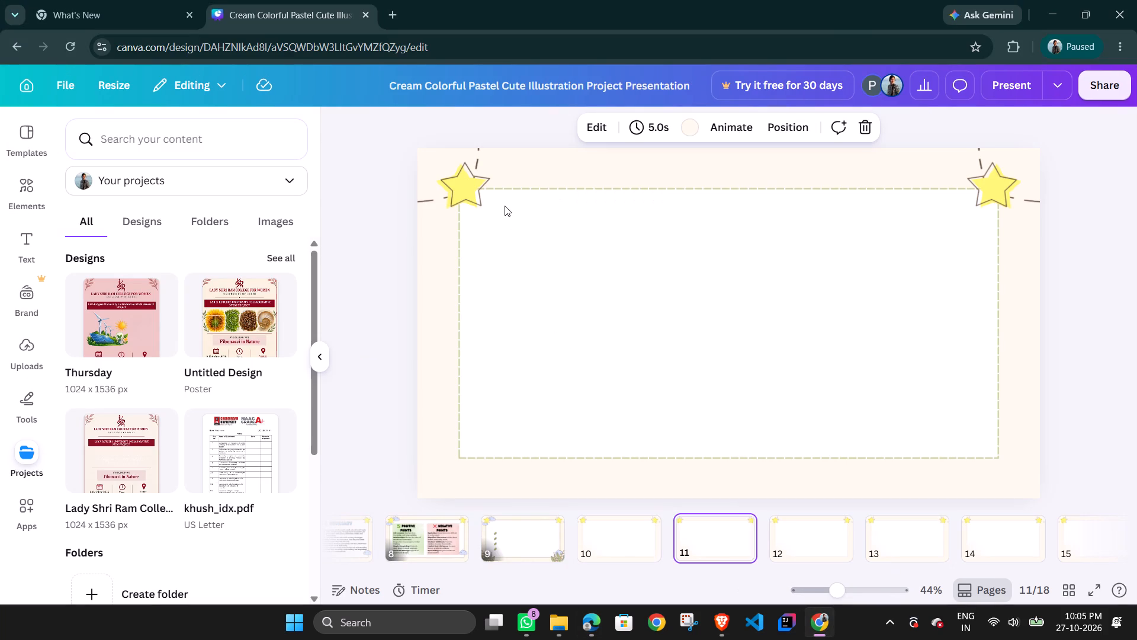
left_click(505, 206)
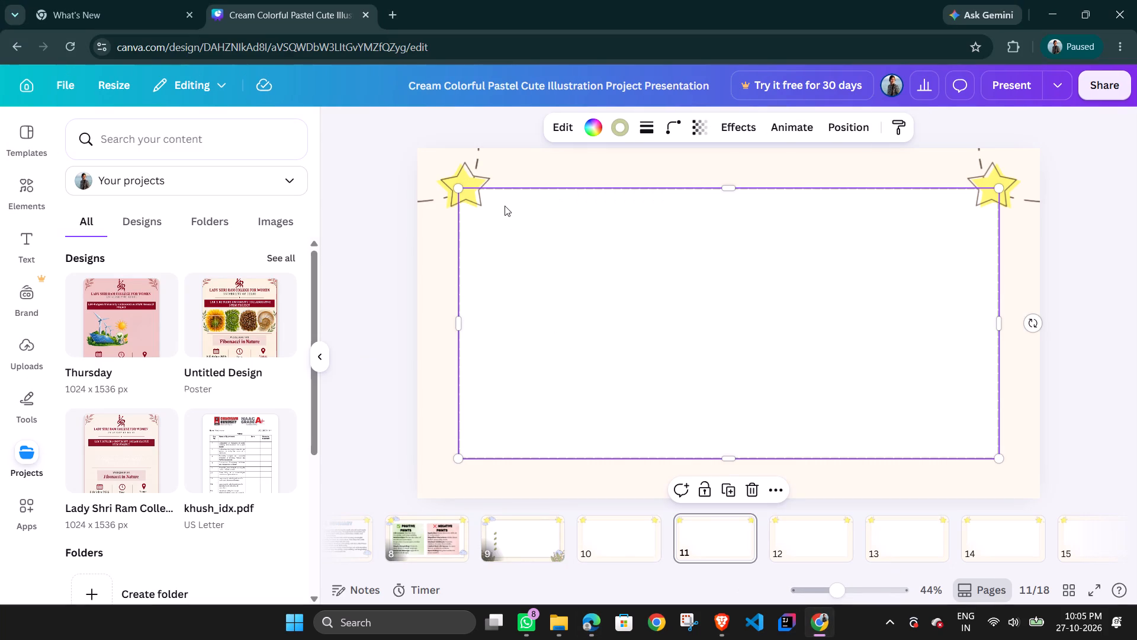
key("ctrl+v")
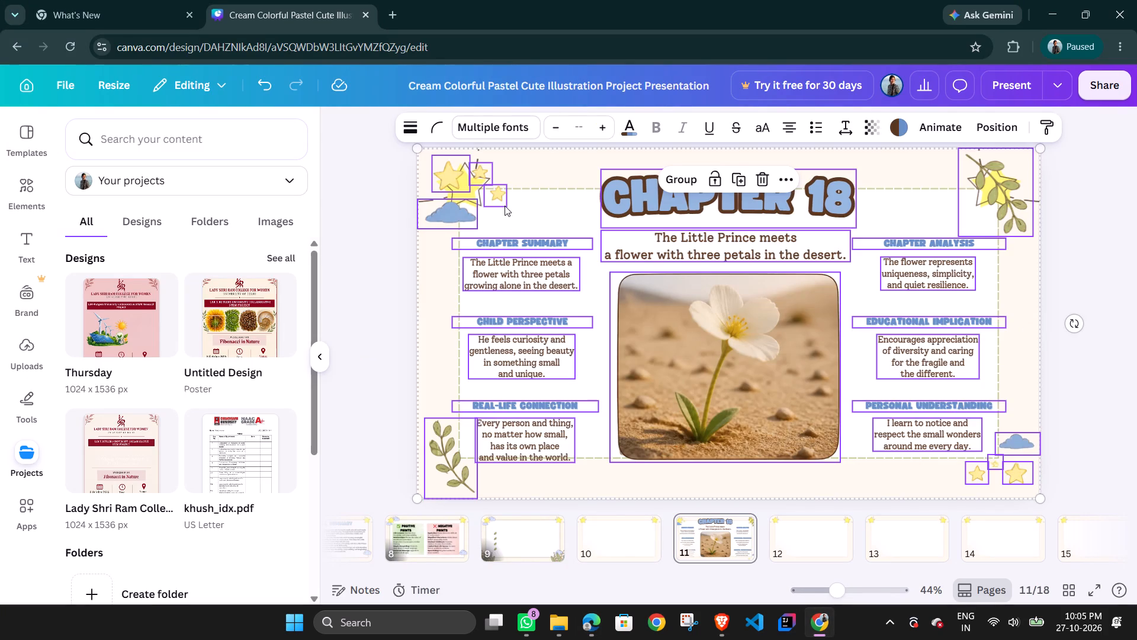
left_click(1075, 379)
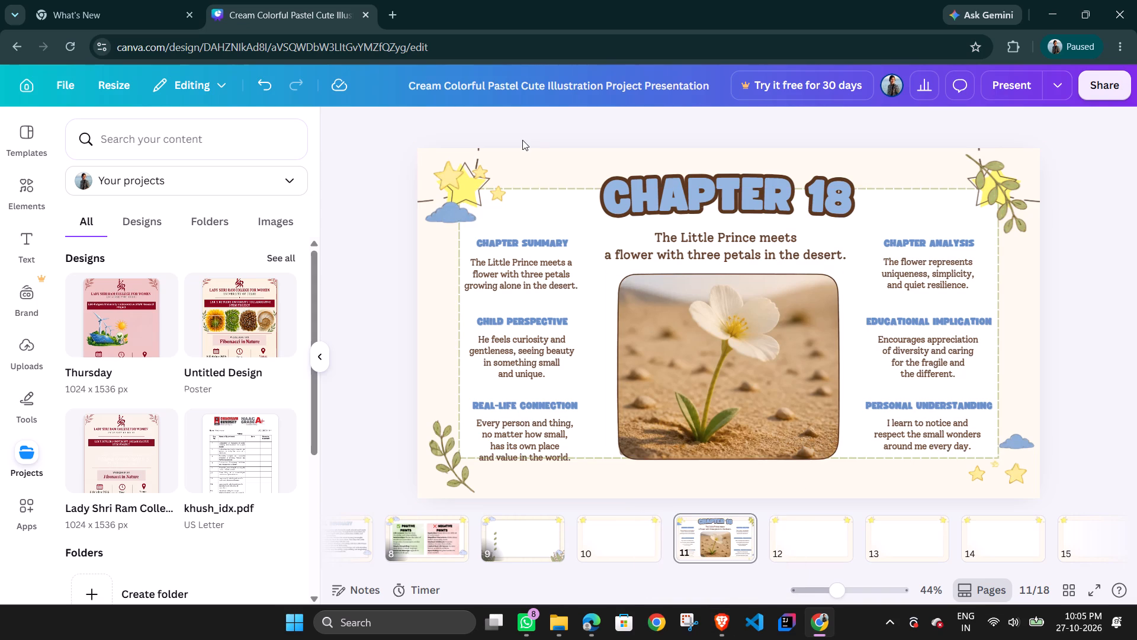
Arrange the Chrome and Edge windows side by side and collapse the Projects pane in the reference presentation.
key("super+Left")
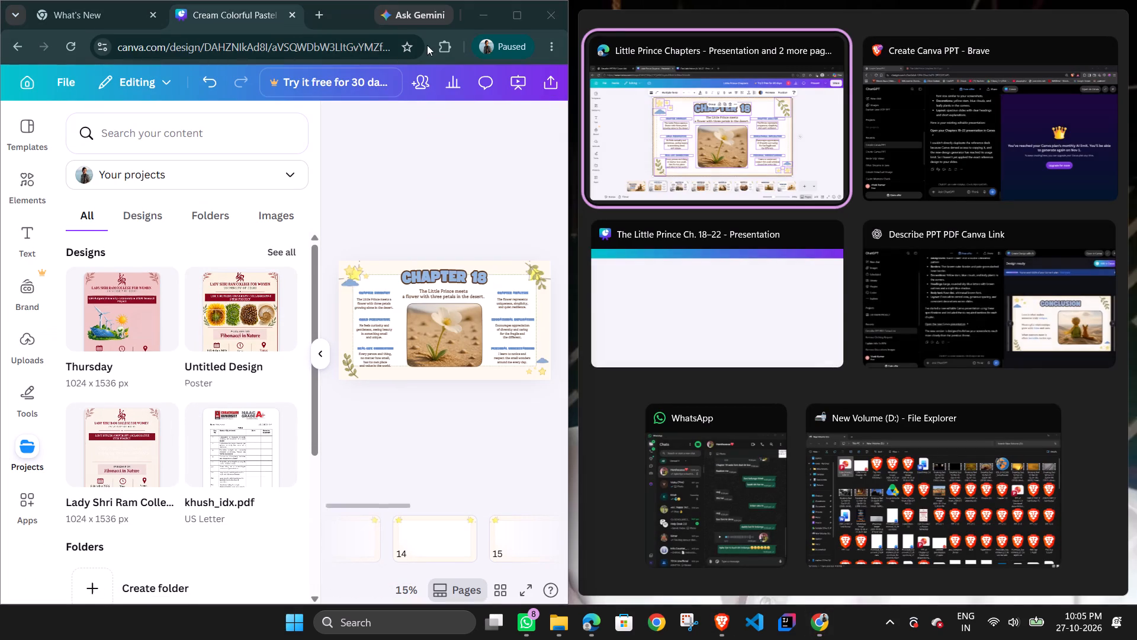
left_click(714, 147)
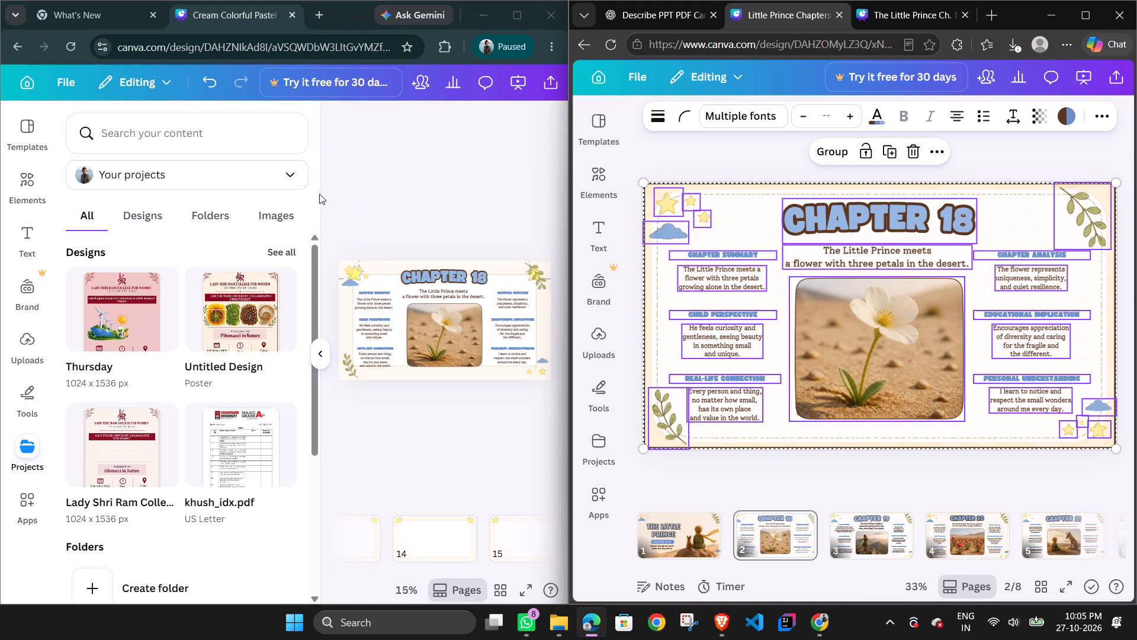
left_click(317, 354)
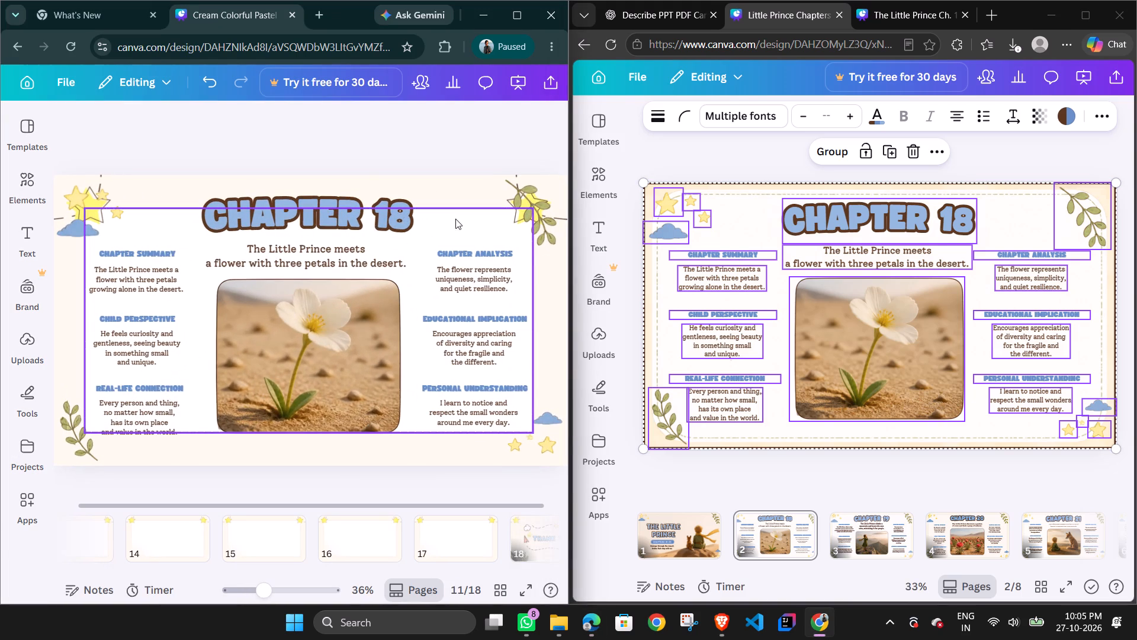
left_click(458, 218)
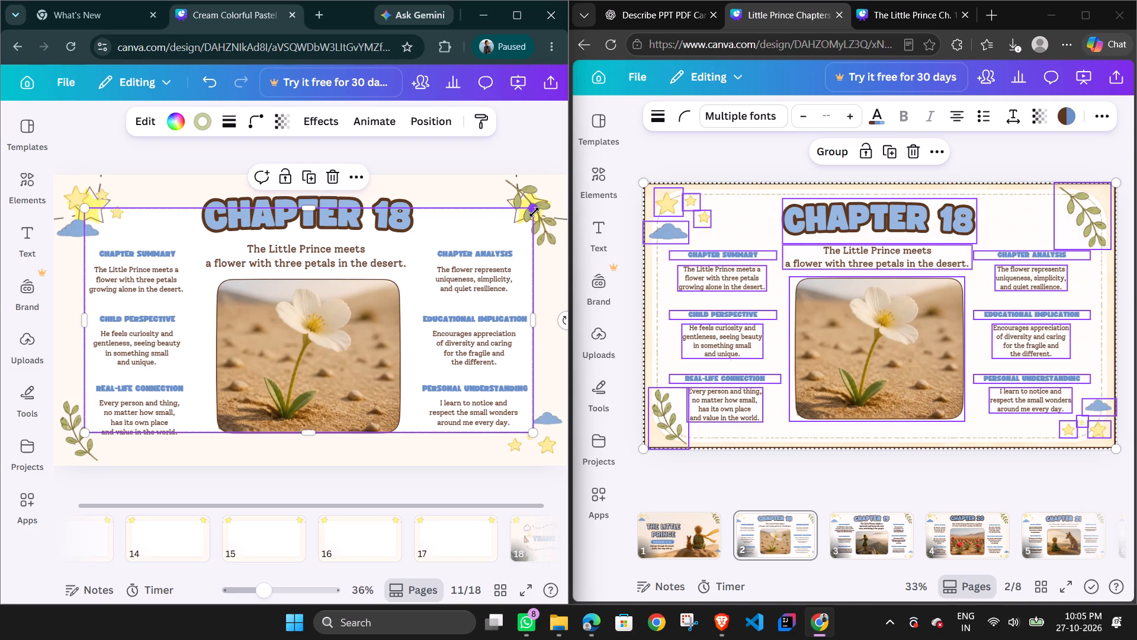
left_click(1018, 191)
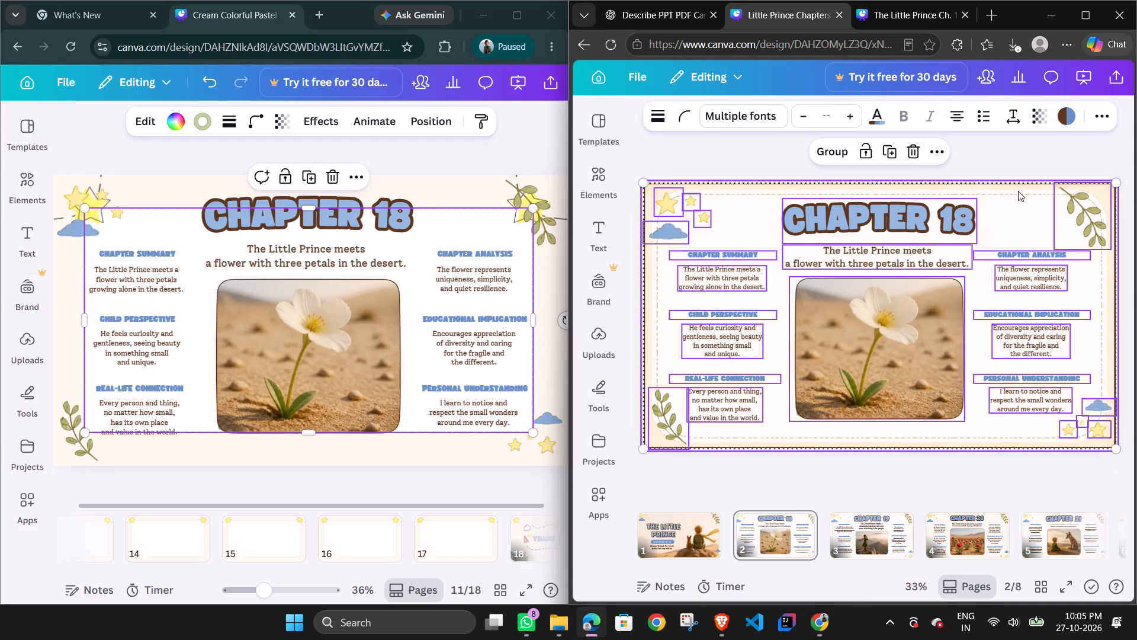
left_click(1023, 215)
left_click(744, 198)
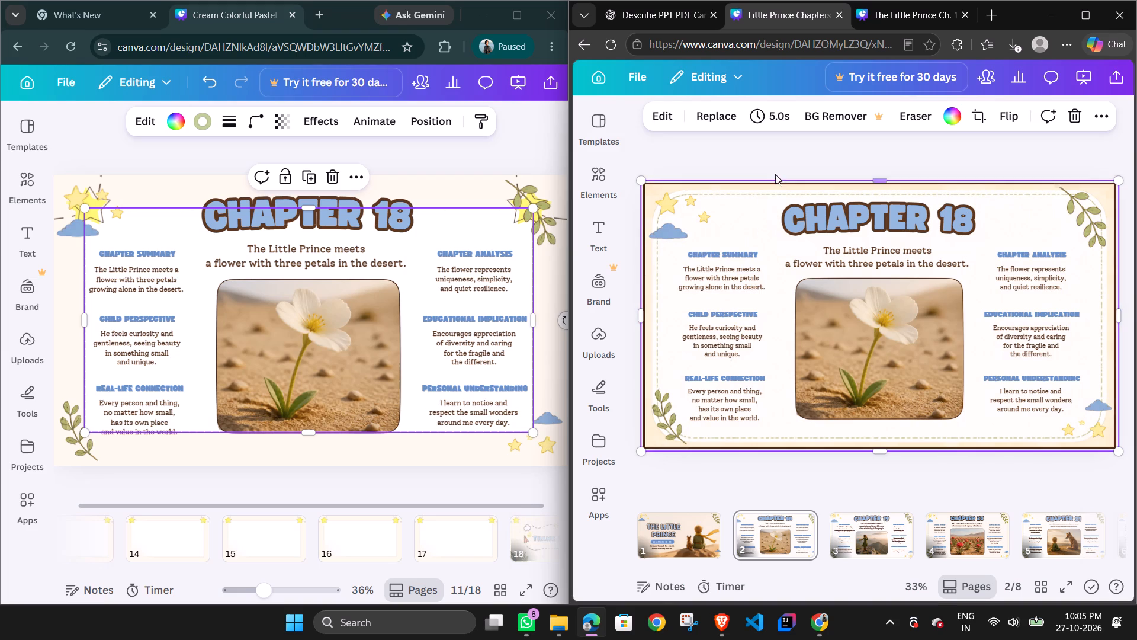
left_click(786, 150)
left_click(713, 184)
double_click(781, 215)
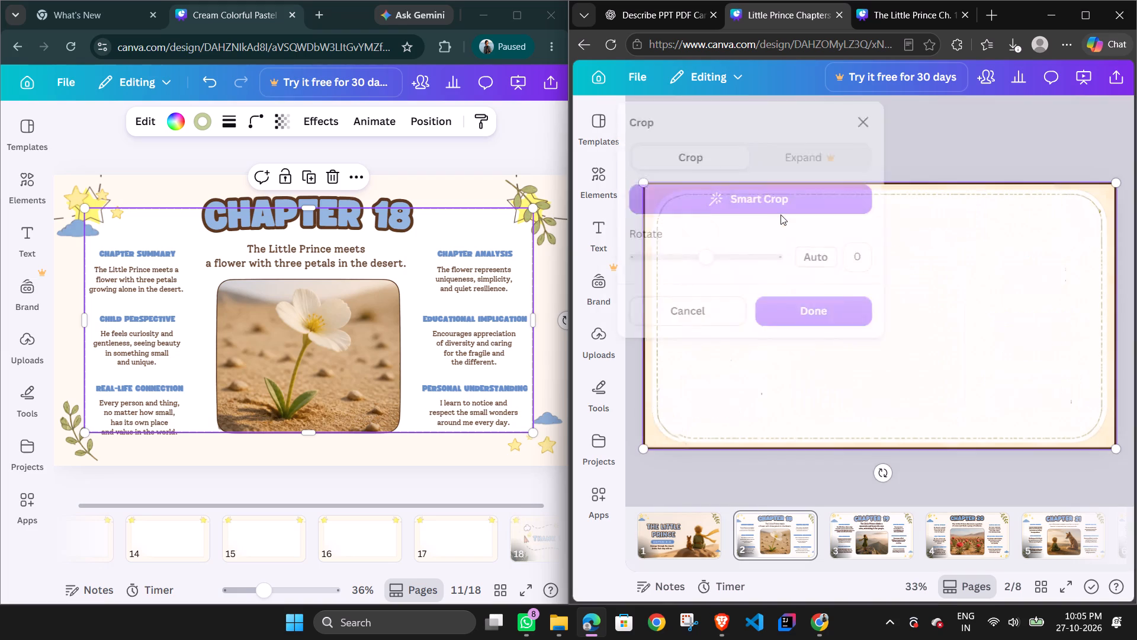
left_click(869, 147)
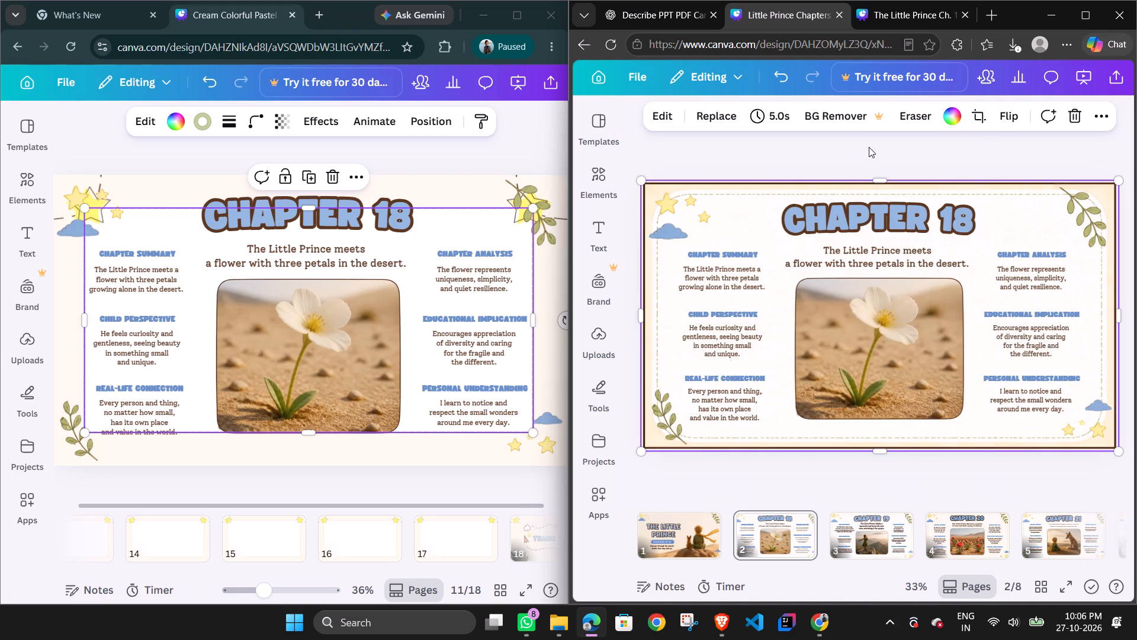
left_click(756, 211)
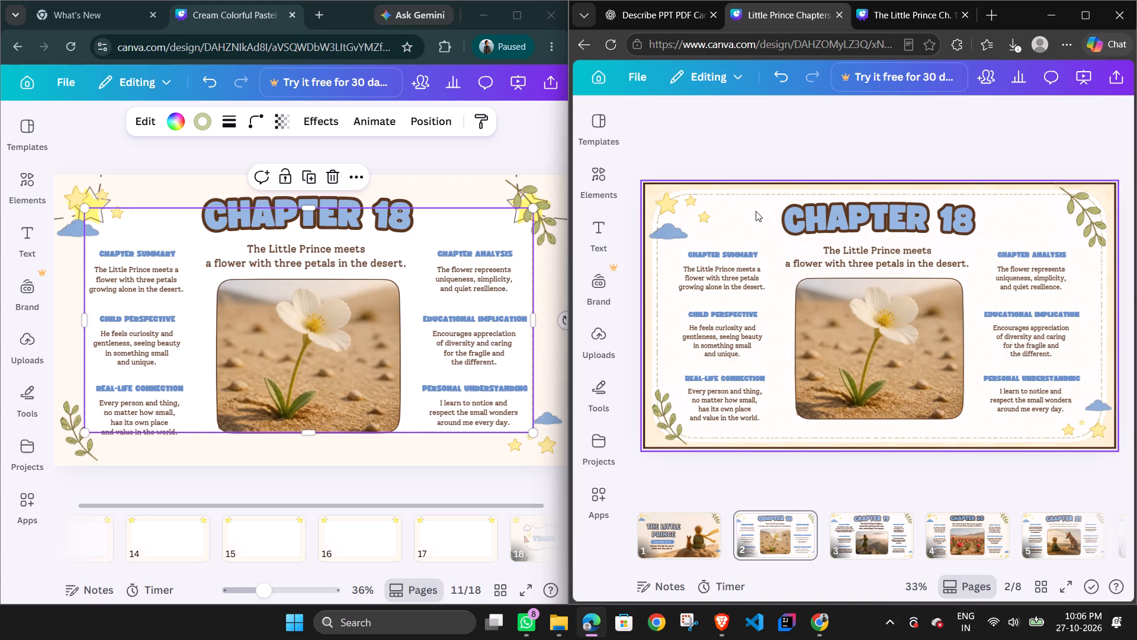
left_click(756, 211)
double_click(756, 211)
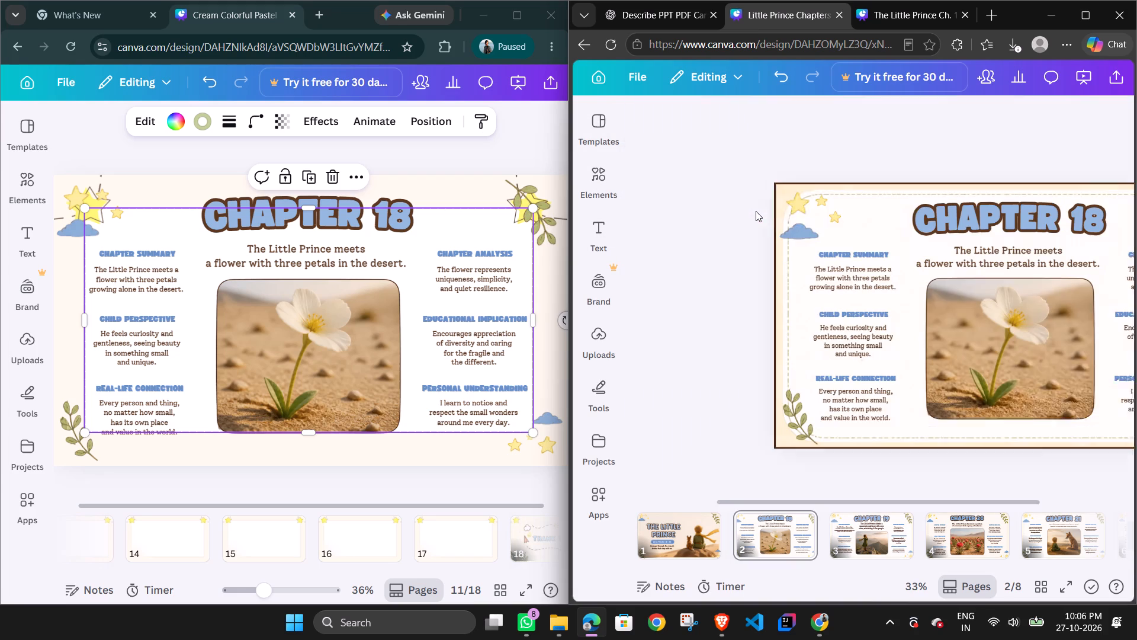
Copy the bordered background image from the Chapter 18 page in Edge and paste it as the background of page 11 in Chrome.
left_click(756, 237)
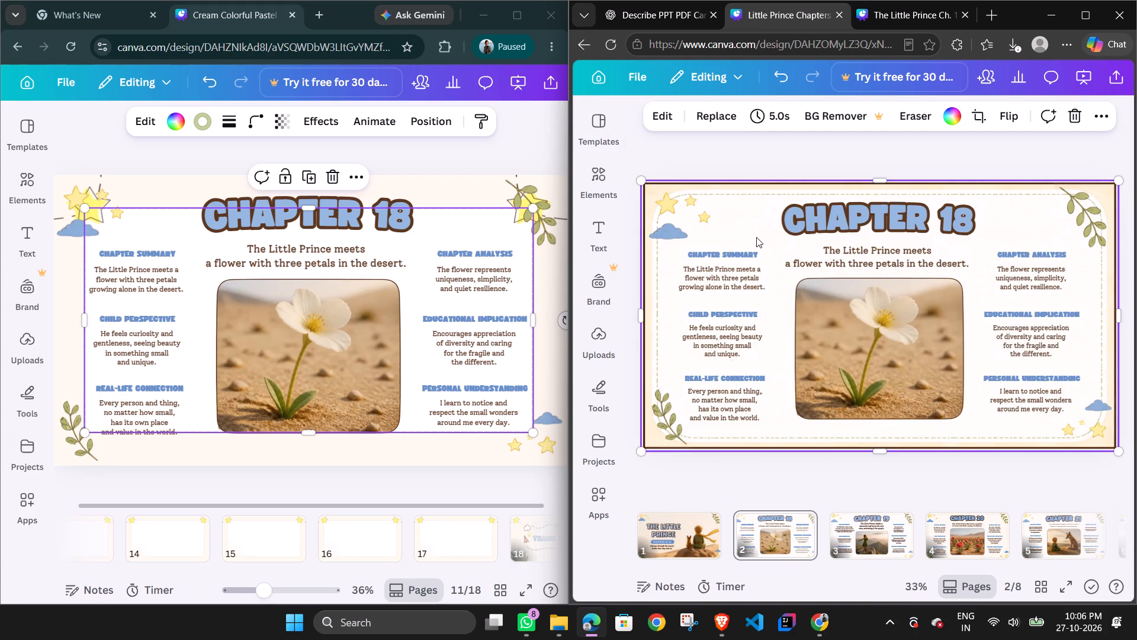
key("ctrl+c")
key("ctrl+c")
left_click(445, 193)
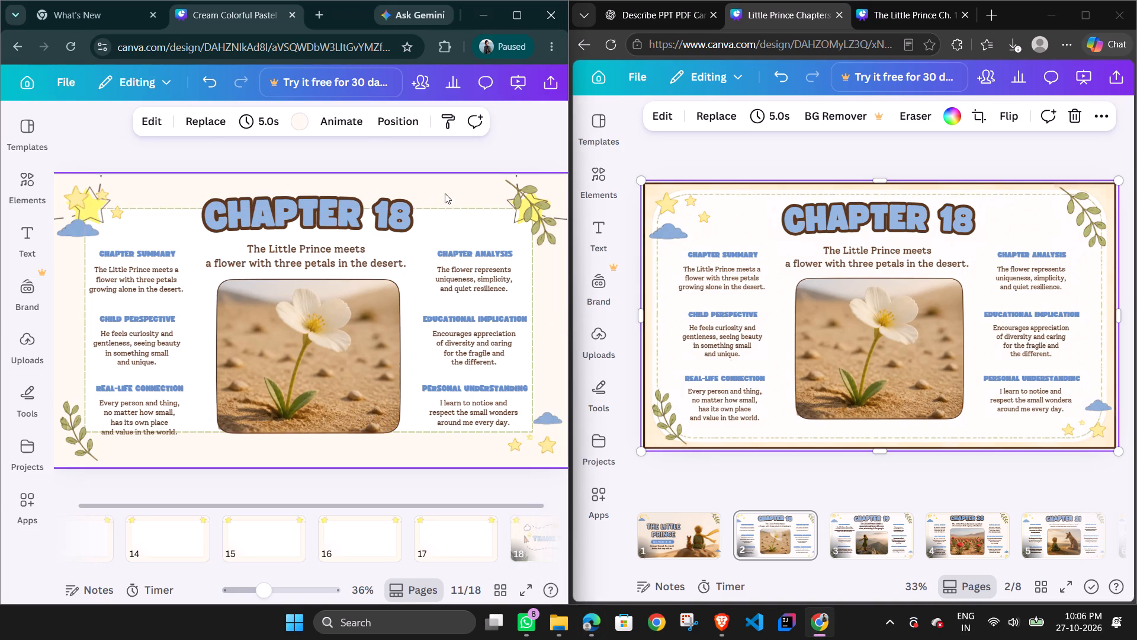
key("ctrl+v")
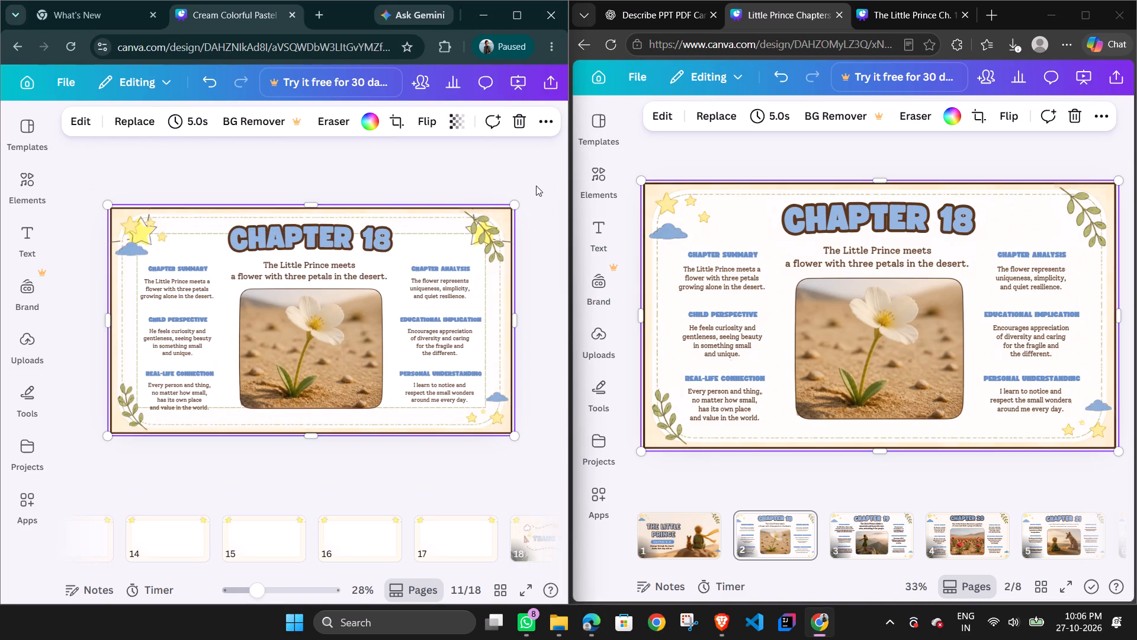
Delete the template's inner rectangular frame from the Chapter 18 page in the pastel reference presentation.
left_click(531, 181)
left_click(441, 232)
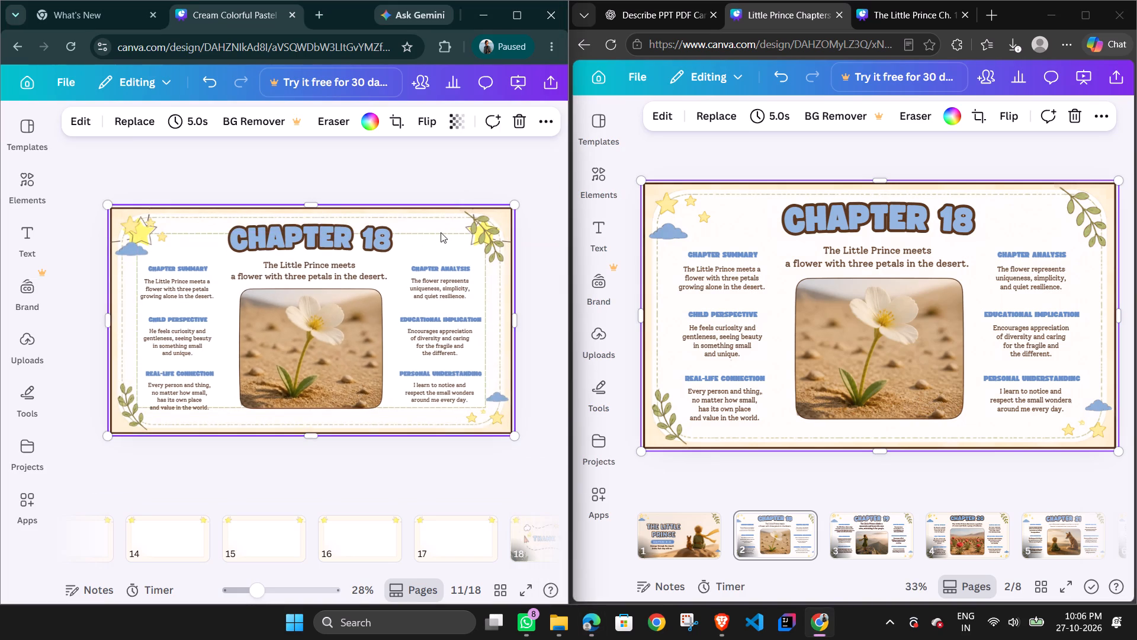
left_click(433, 236)
key("BackSpace")
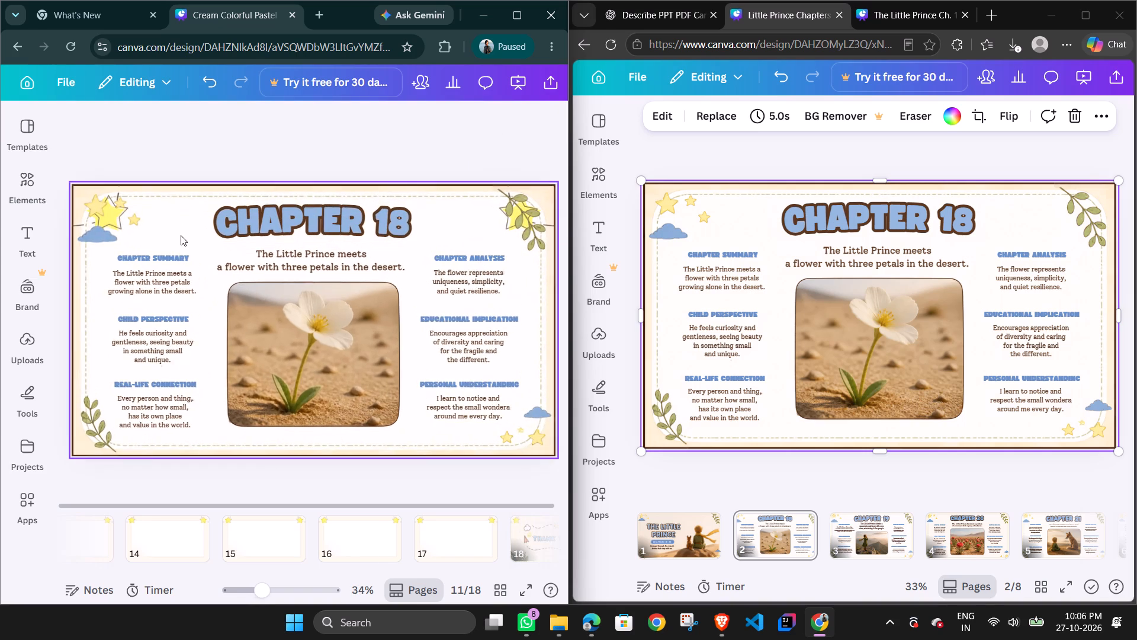
Delete the template's large yellow star in the upper-left corner of the Chapter 18 slide.
left_click(111, 219)
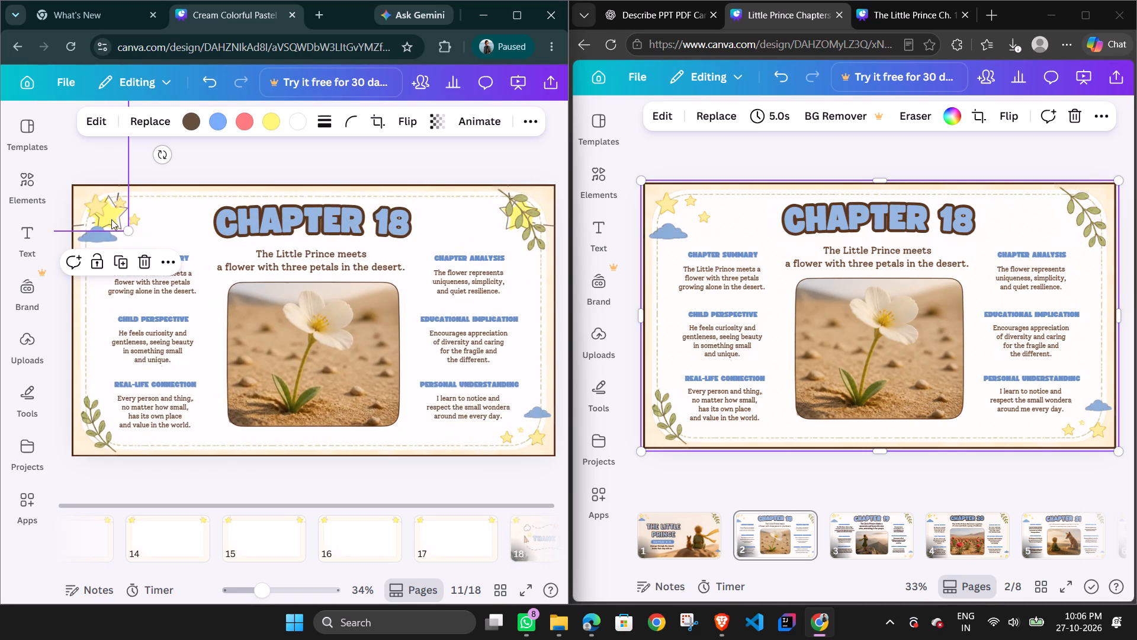
left_click(111, 219)
key("BackSpace")
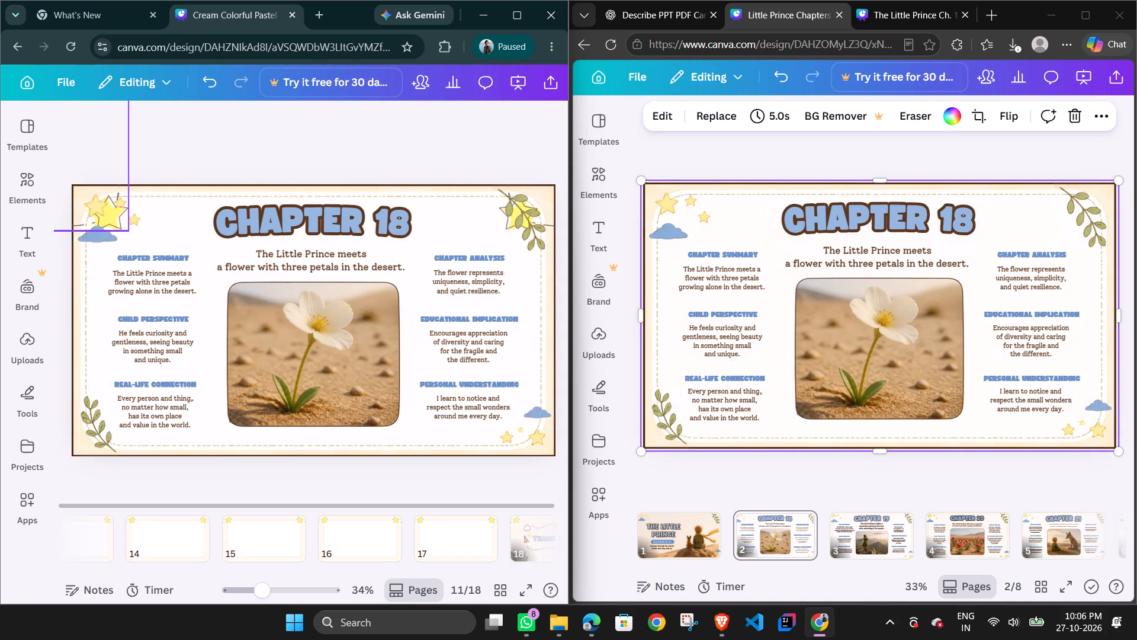
key("BackSpace")
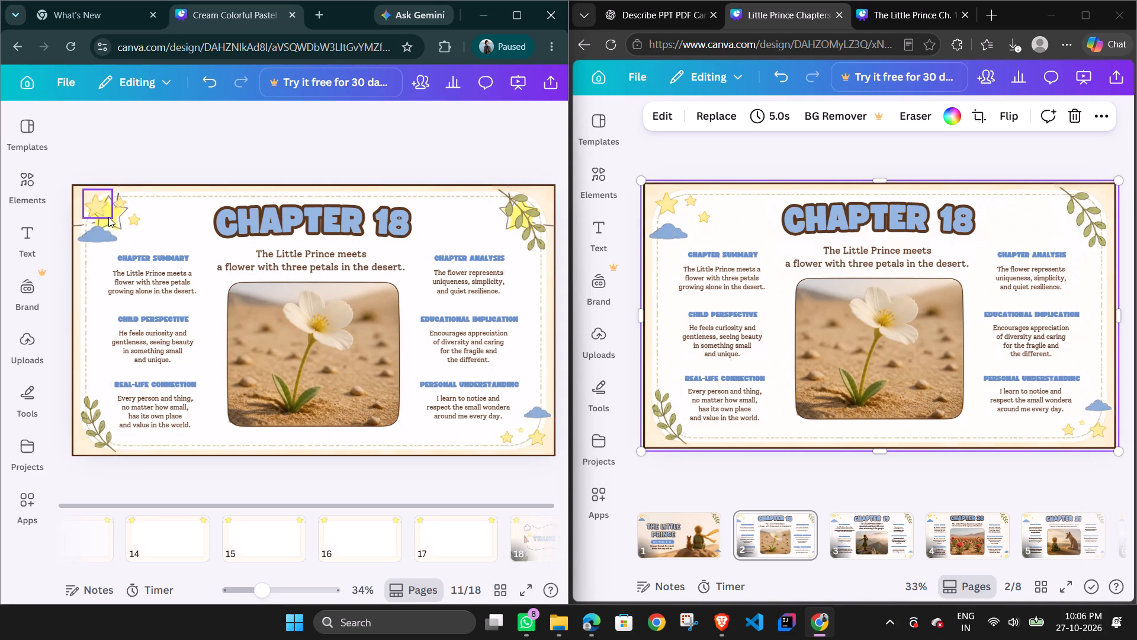
left_click(114, 221)
left_click(114, 221)
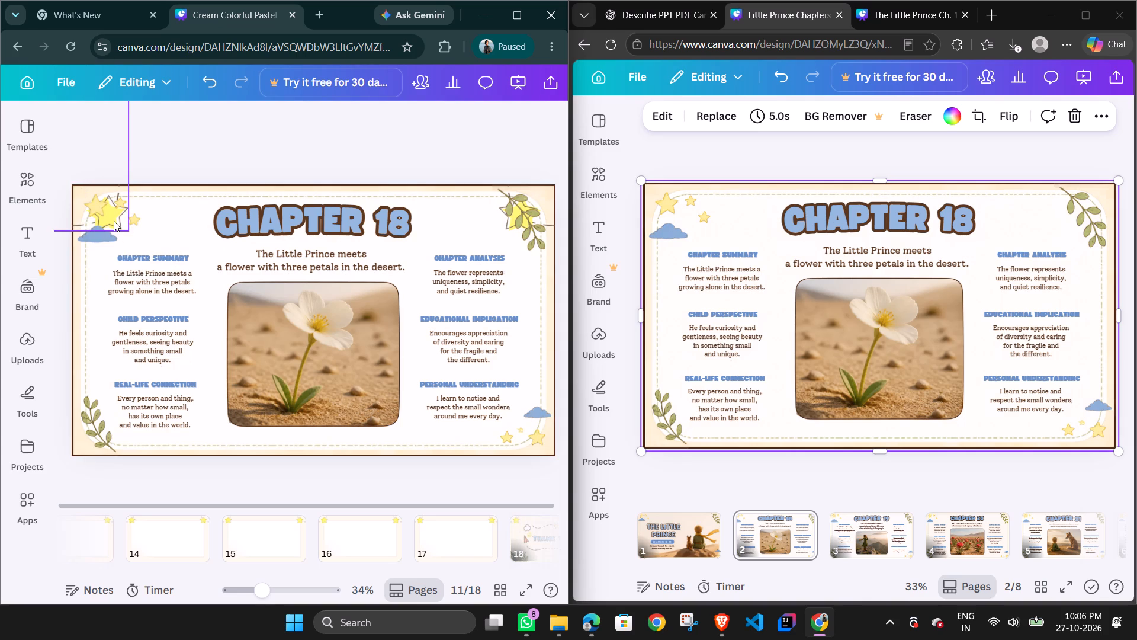
key("Delete")
left_click(114, 221)
key("BackSpace")
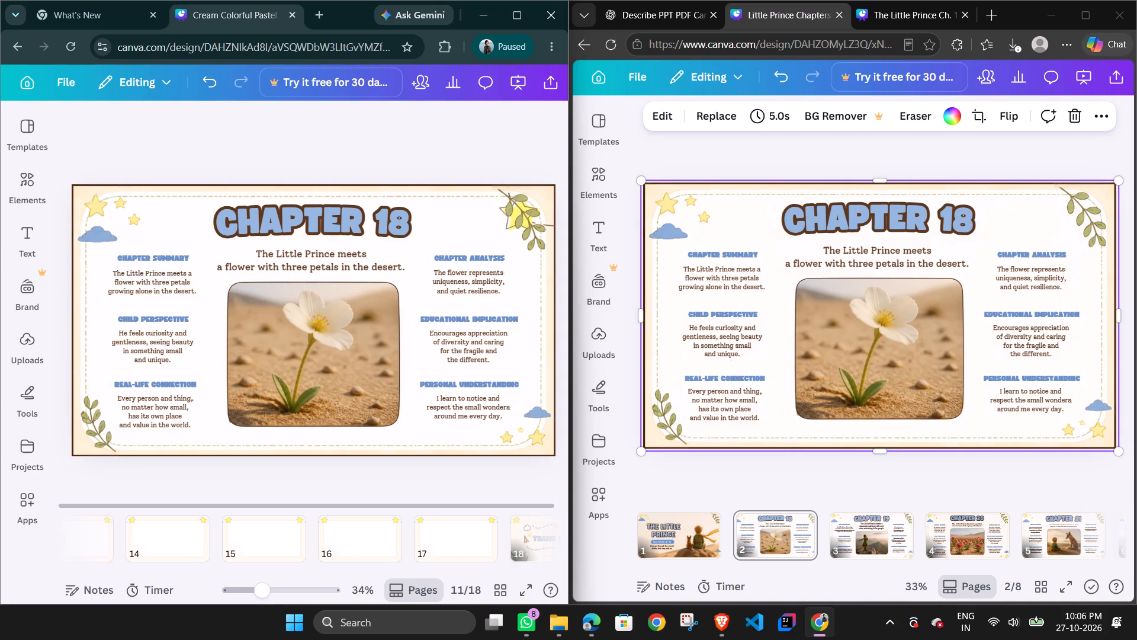
left_click(264, 162)
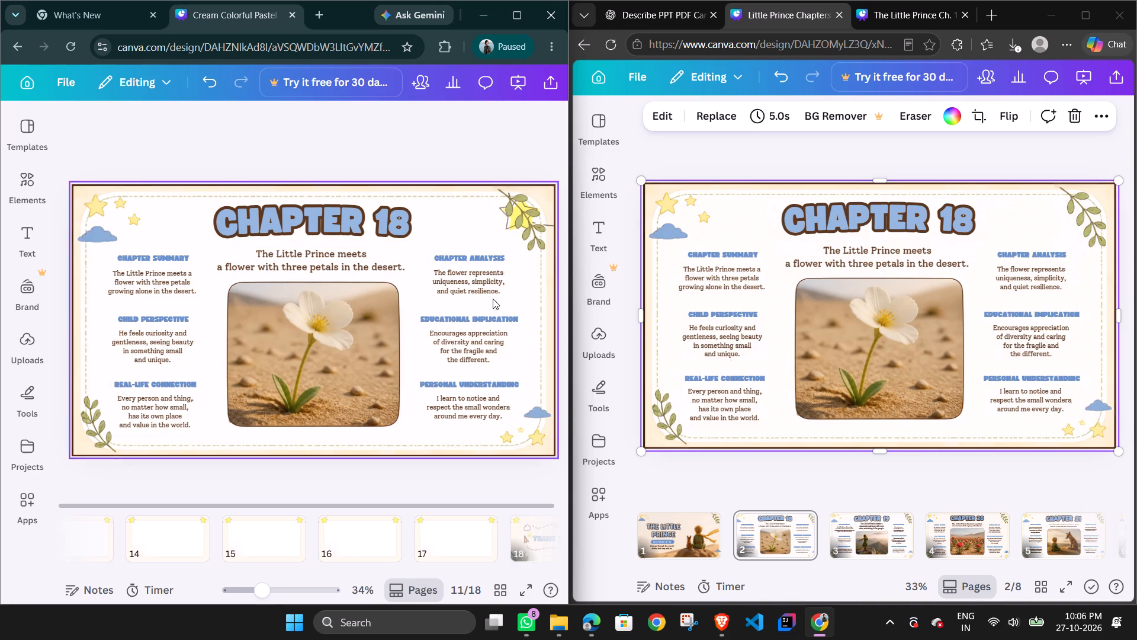
Examine the text fonts on the About the Book, Objective, Introduction, Criticism, Overview, positive and negative points, and Overall Summary pages.
scroll(335, 535, "right", 4)
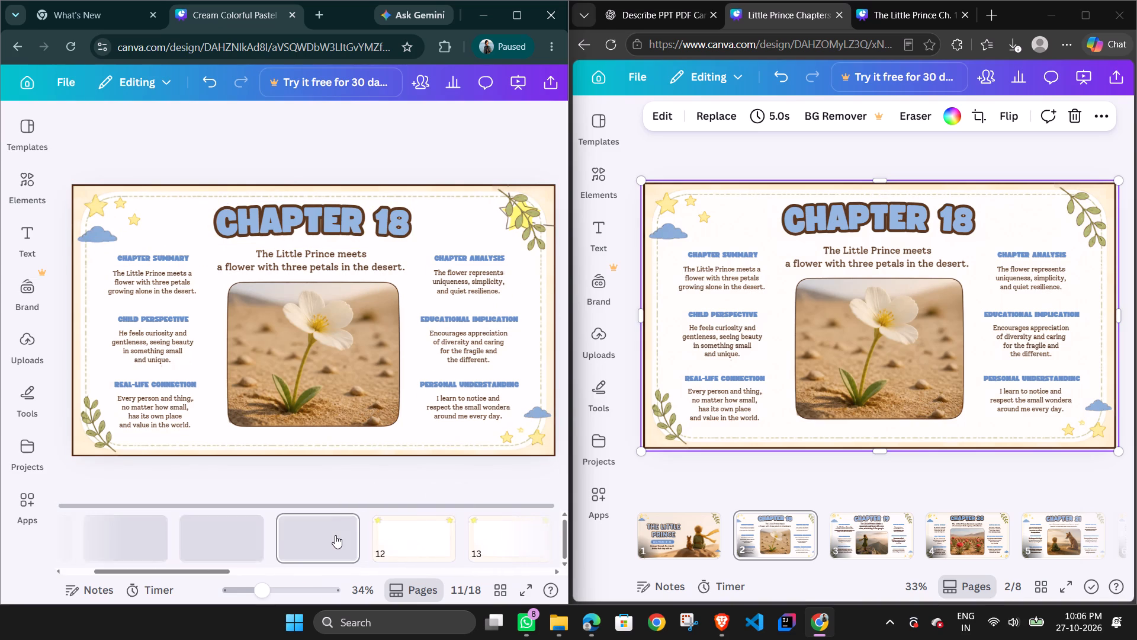
left_click(281, 530)
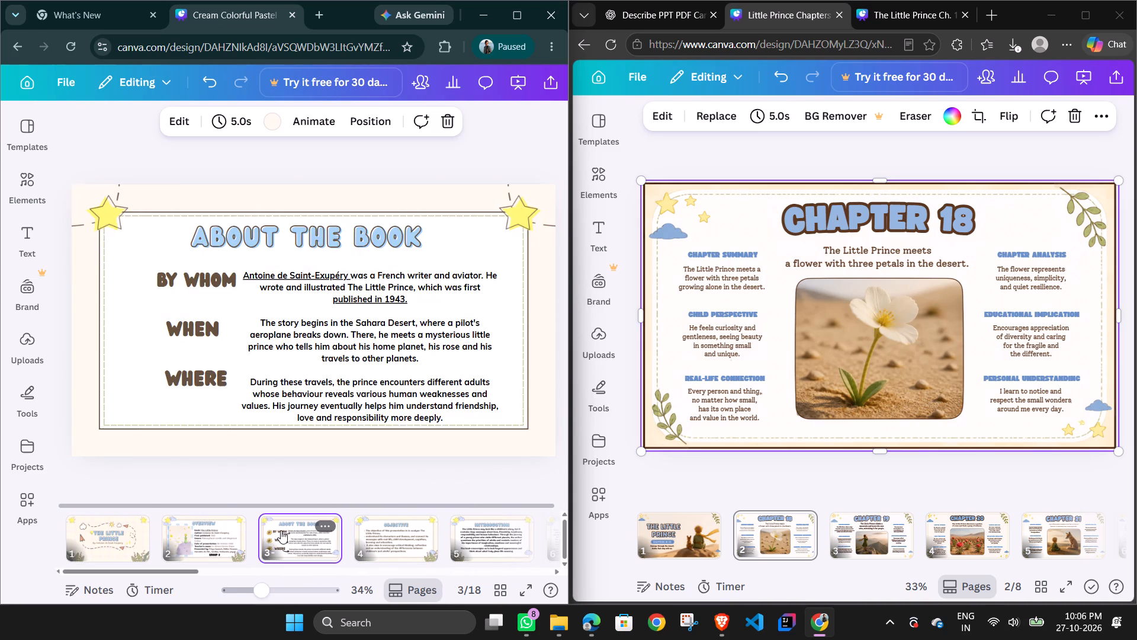
left_click(275, 298)
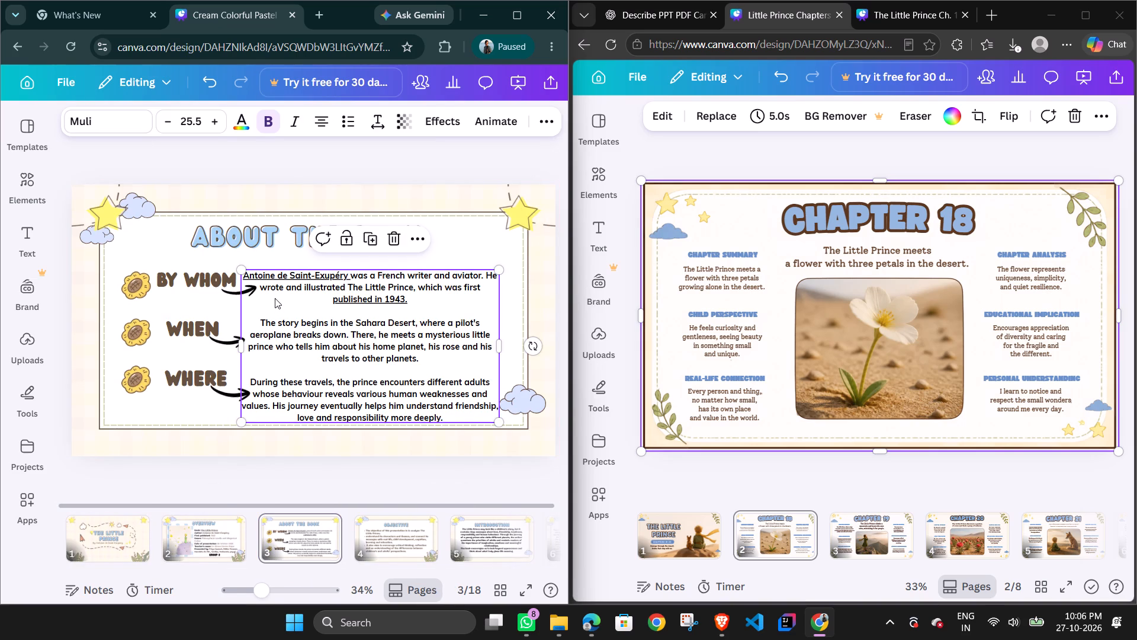
left_click(216, 281)
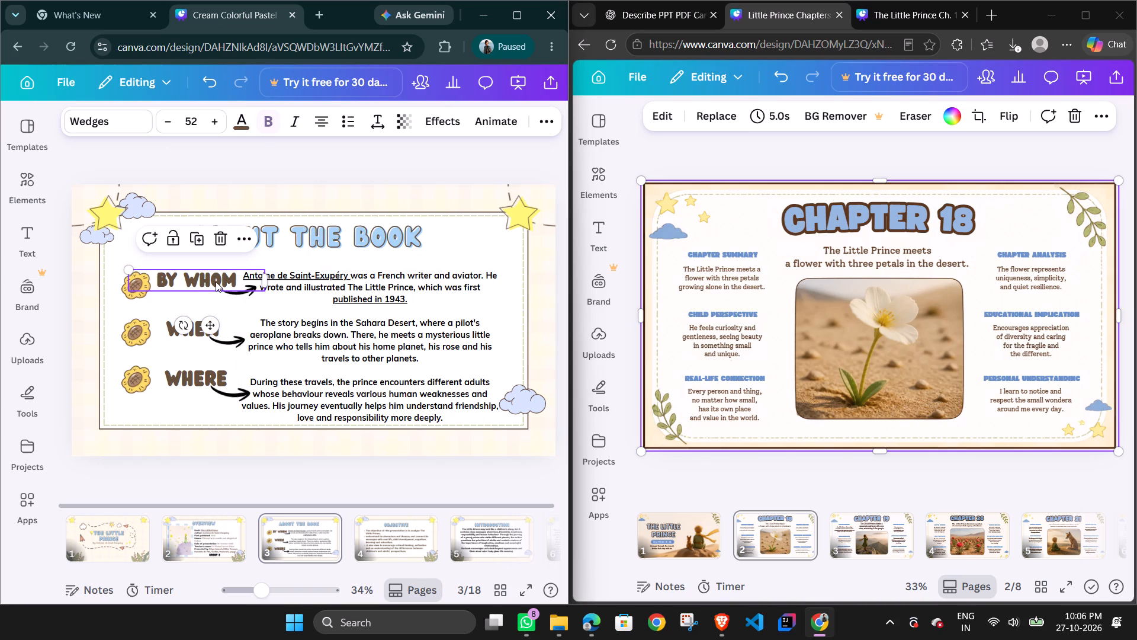
left_click(382, 536)
left_click(265, 283)
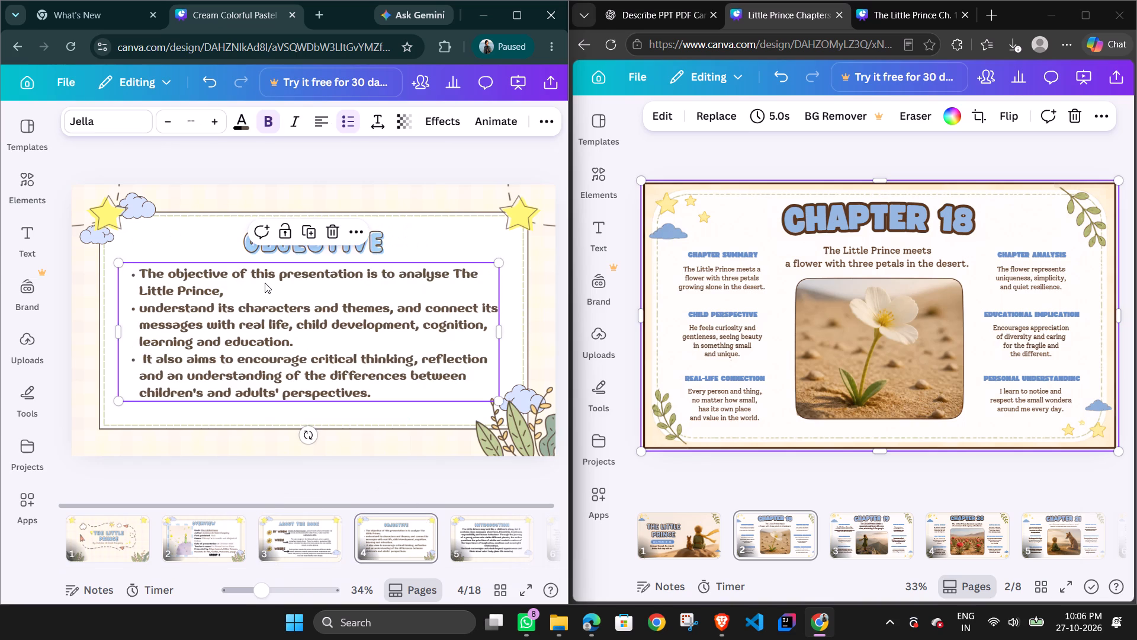
left_click(470, 545)
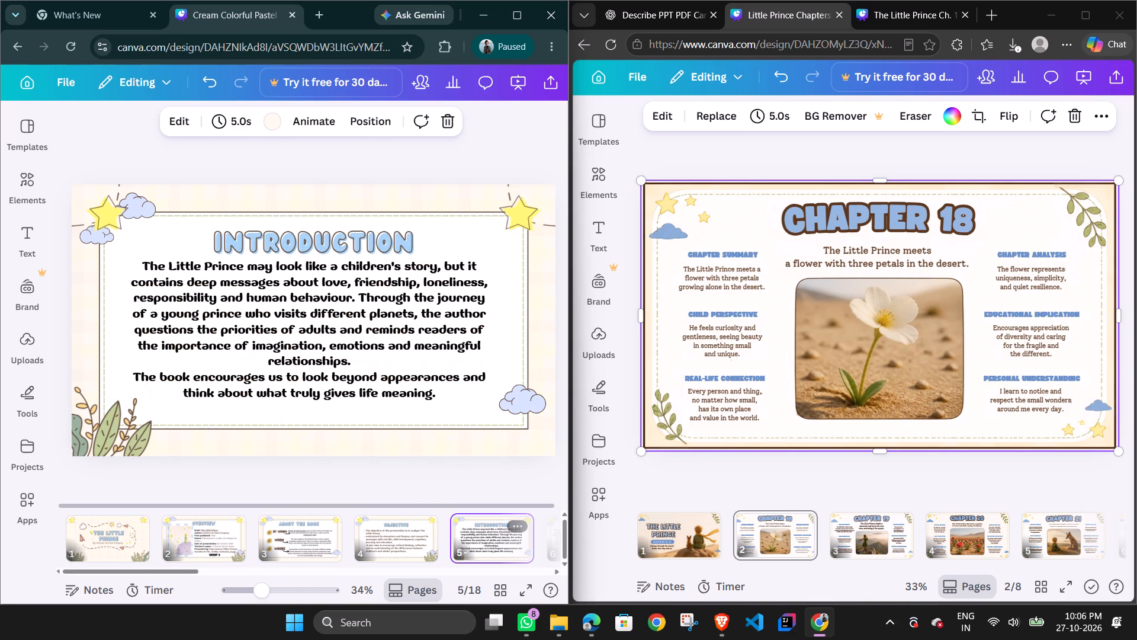
left_click(350, 320)
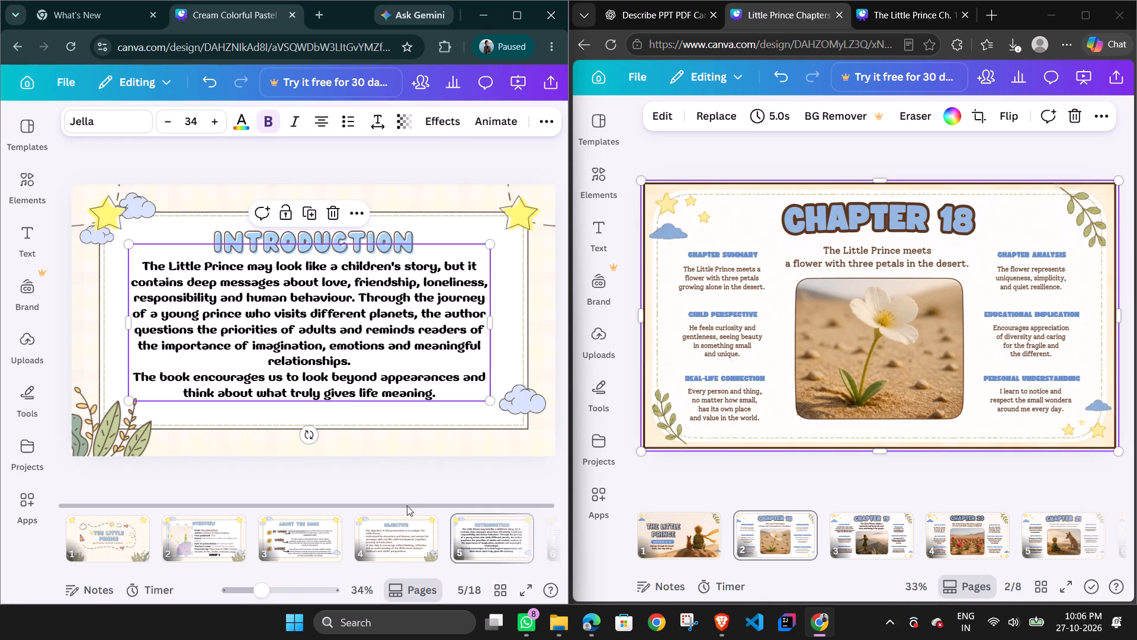
scroll(415, 558, "left", 1)
left_click(478, 548)
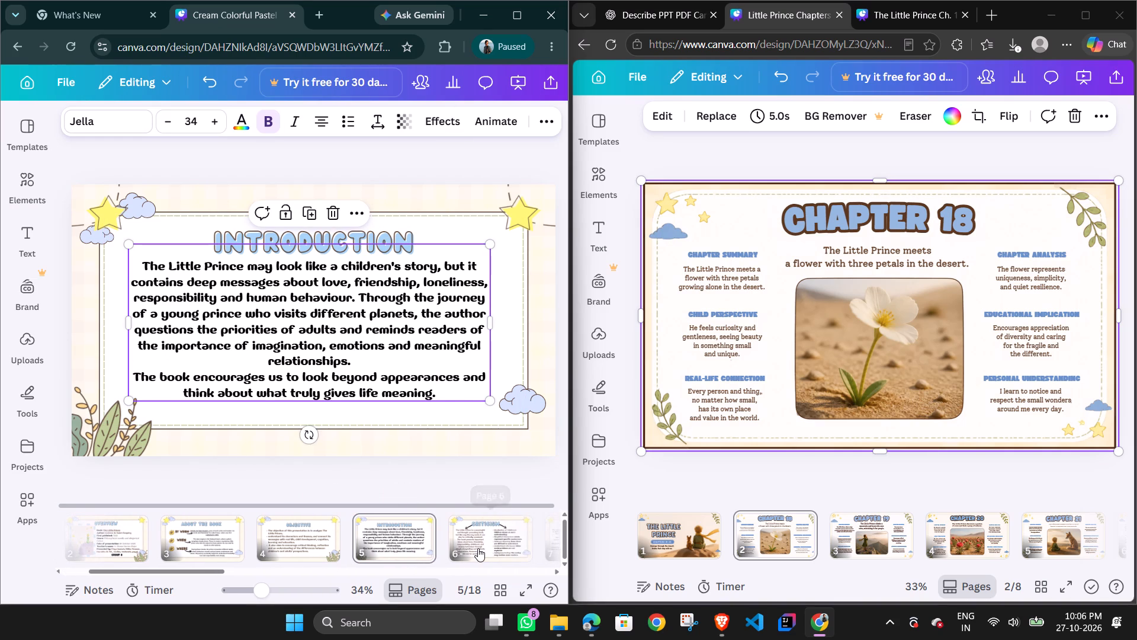
scroll(478, 548, "right", 3)
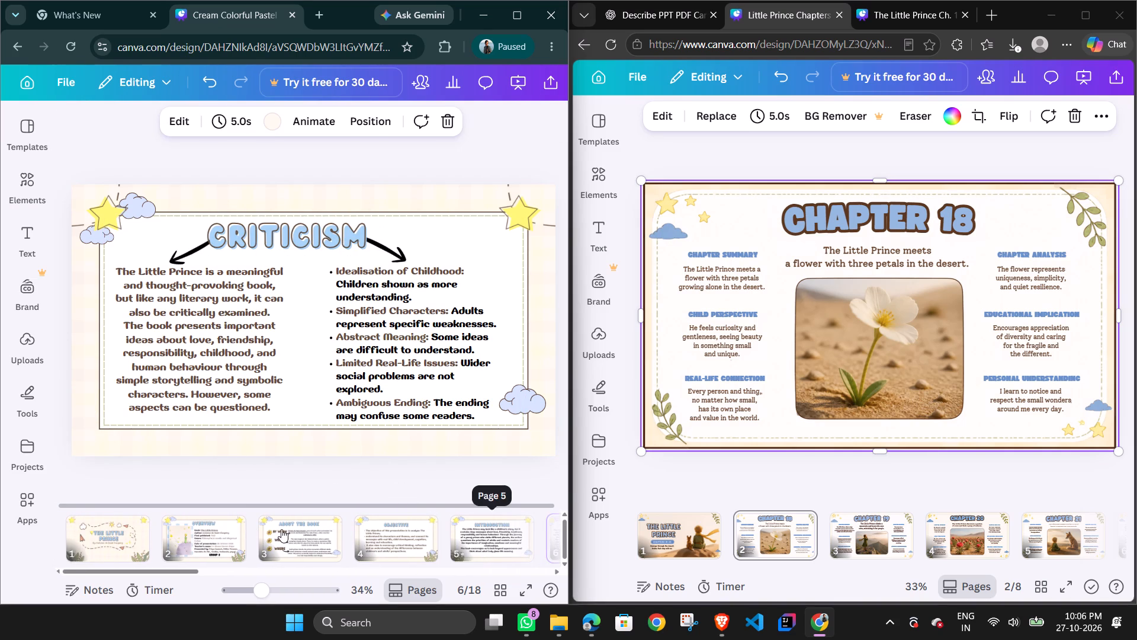
left_click(287, 530)
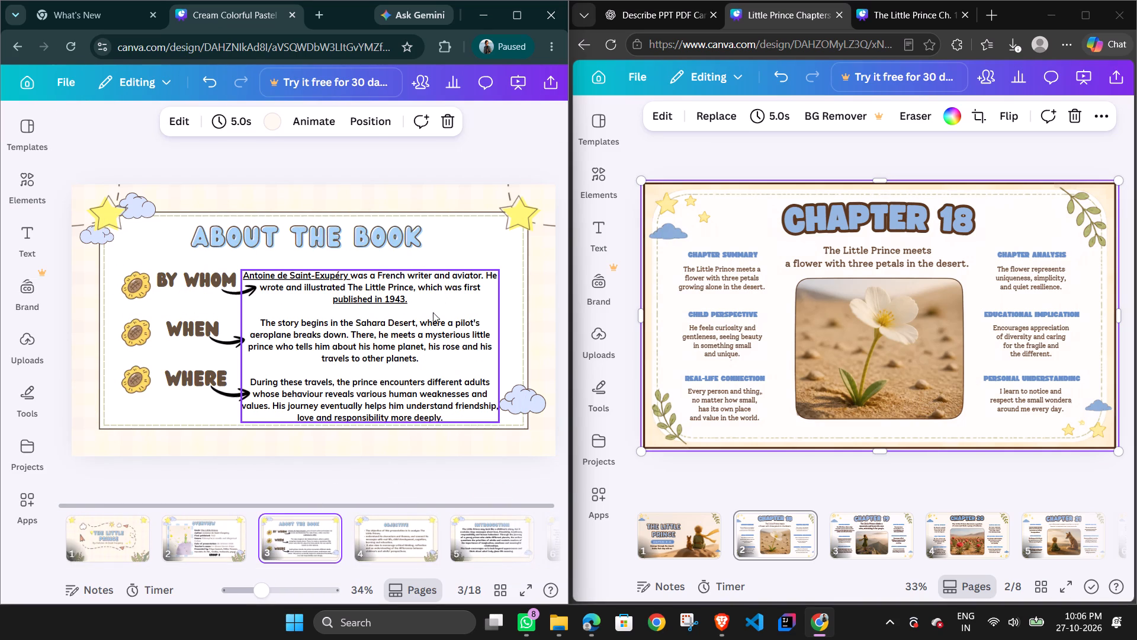
left_click(205, 520)
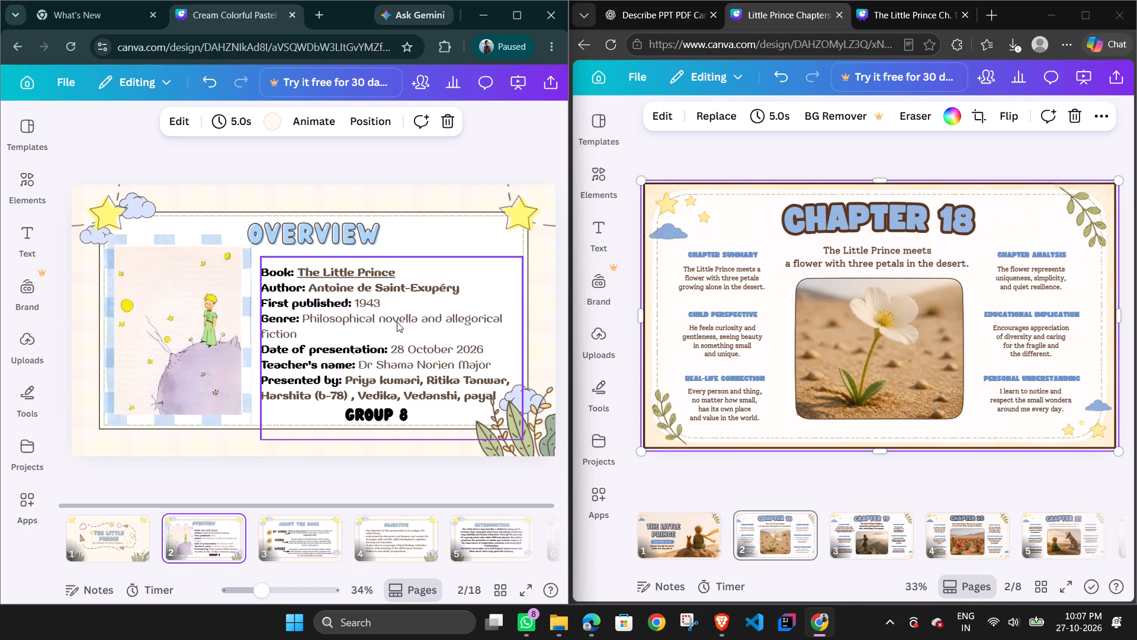
left_click(397, 321)
scroll(454, 533, "left", 1)
left_click(385, 548)
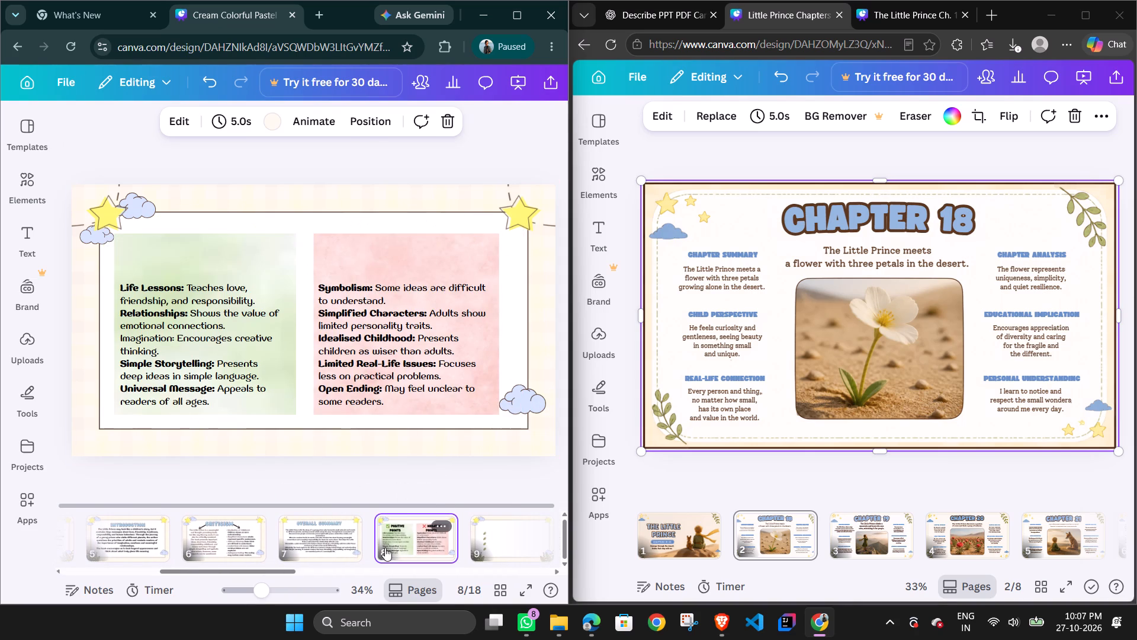
left_click(354, 313)
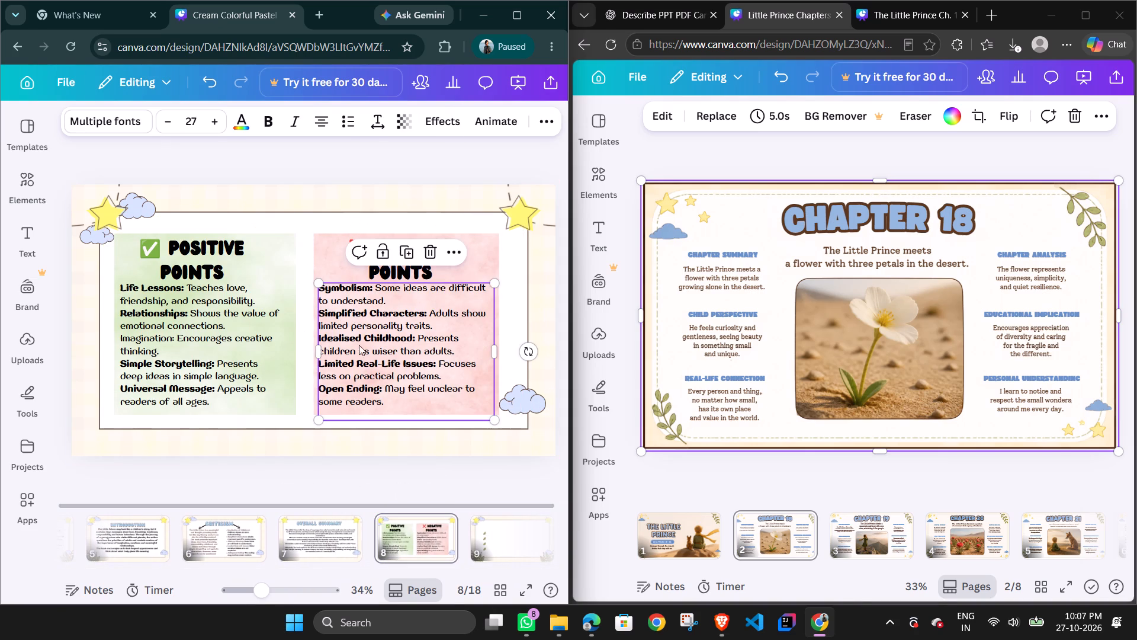
left_click(225, 343)
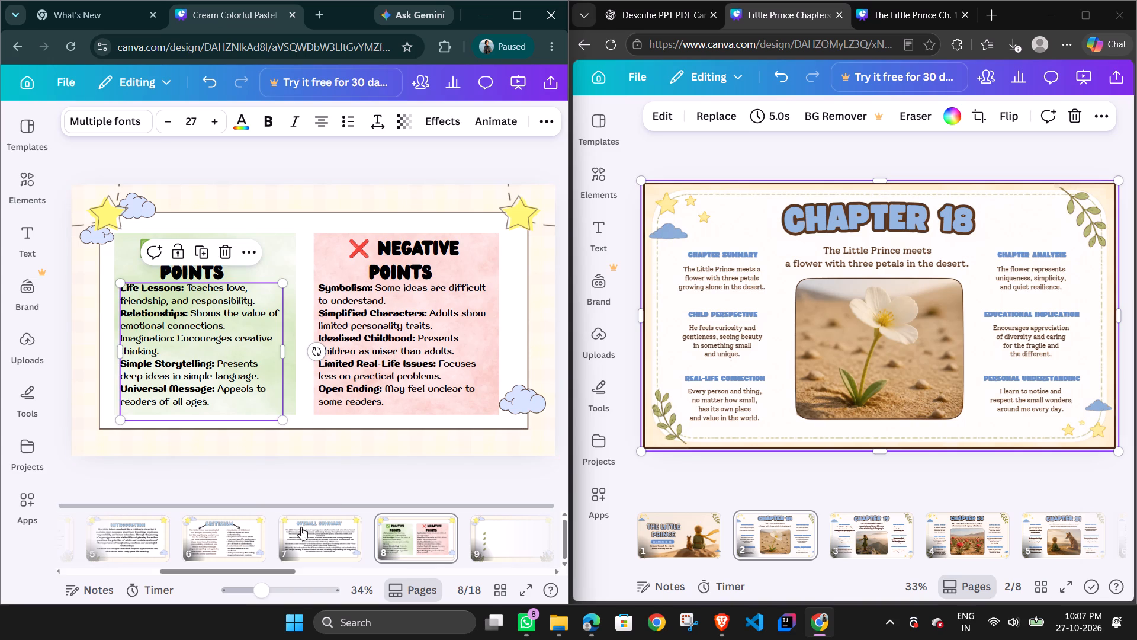
left_click(313, 535)
left_click(317, 327)
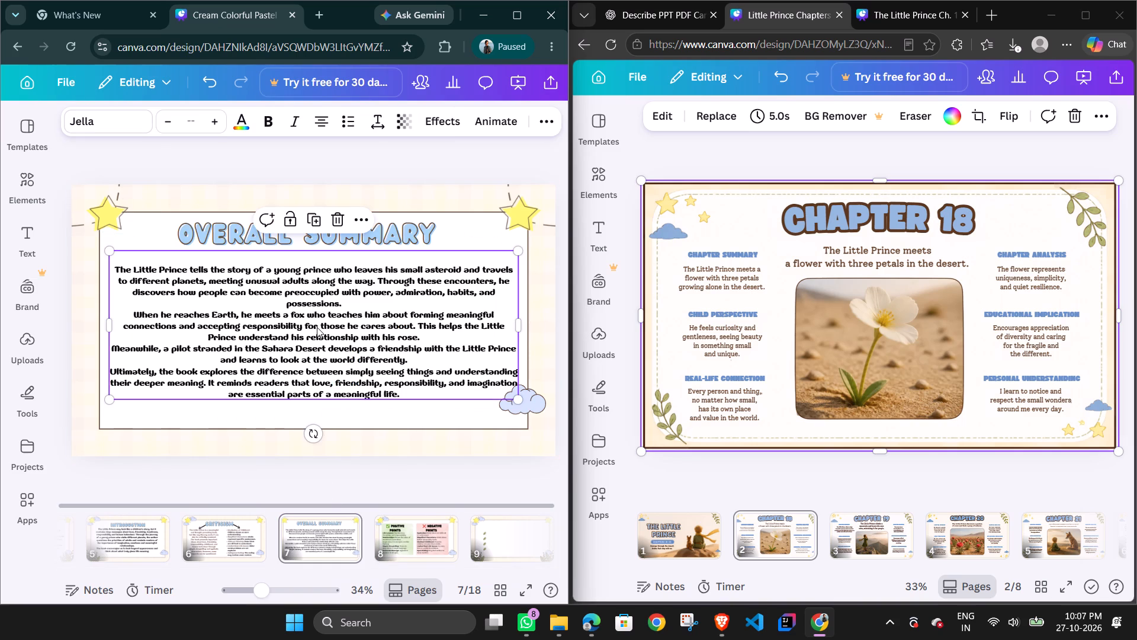
scroll(447, 530, "left", 1)
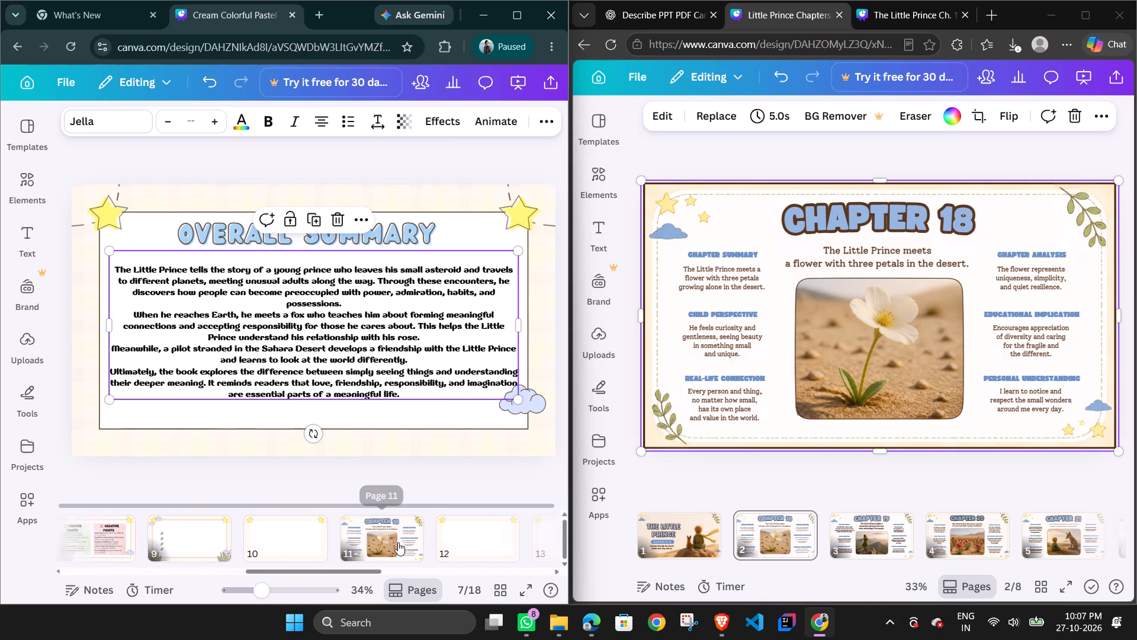
Change the Solway body text on page 11, Chapter 18, to the Jella font, applying the change to all matching text.
left_click(398, 542)
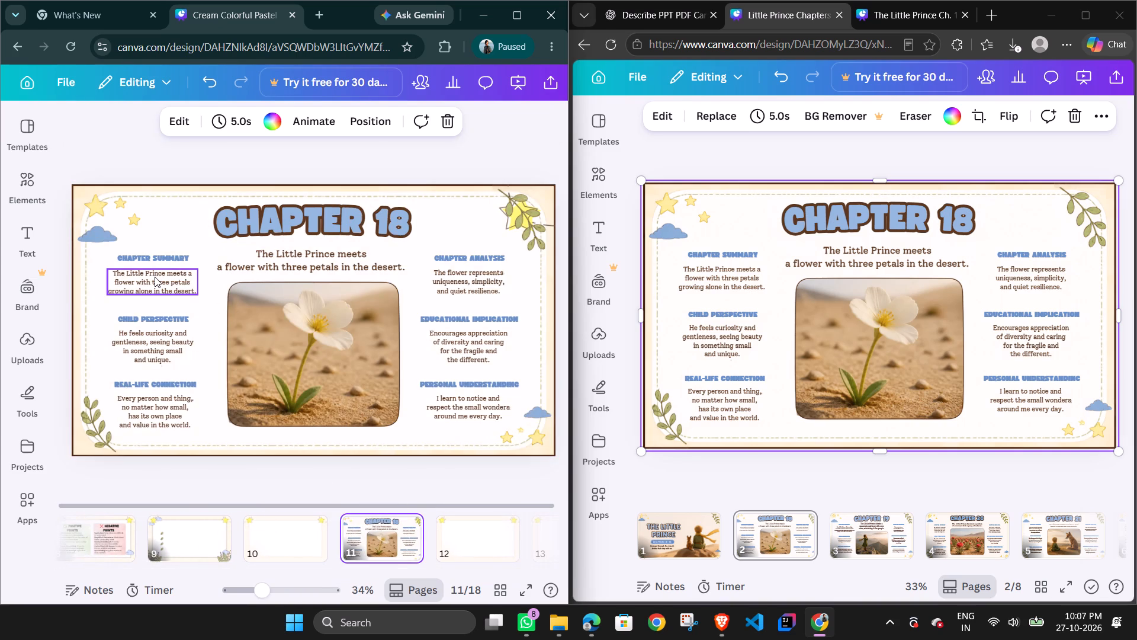
left_click(155, 277)
left_click(140, 121)
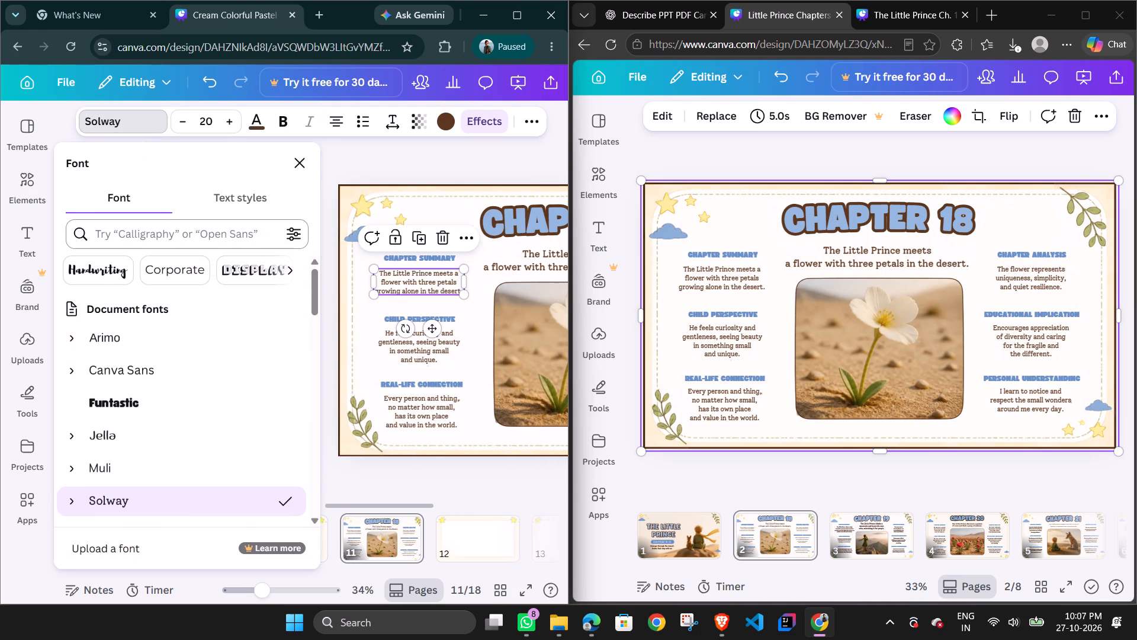
left_click(151, 450)
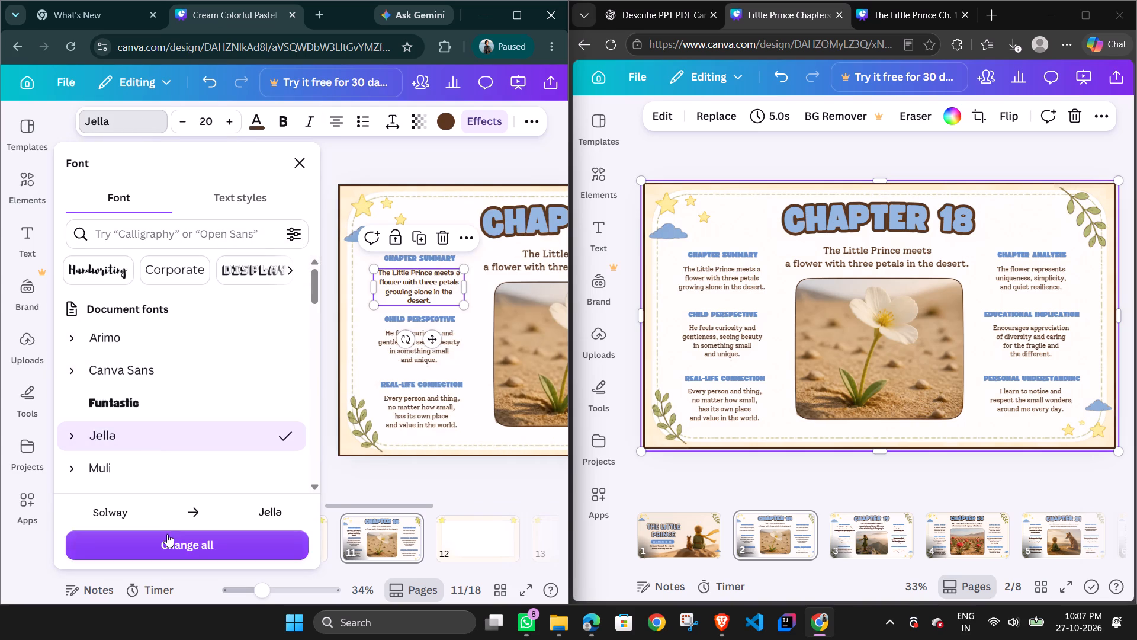
left_click(167, 535)
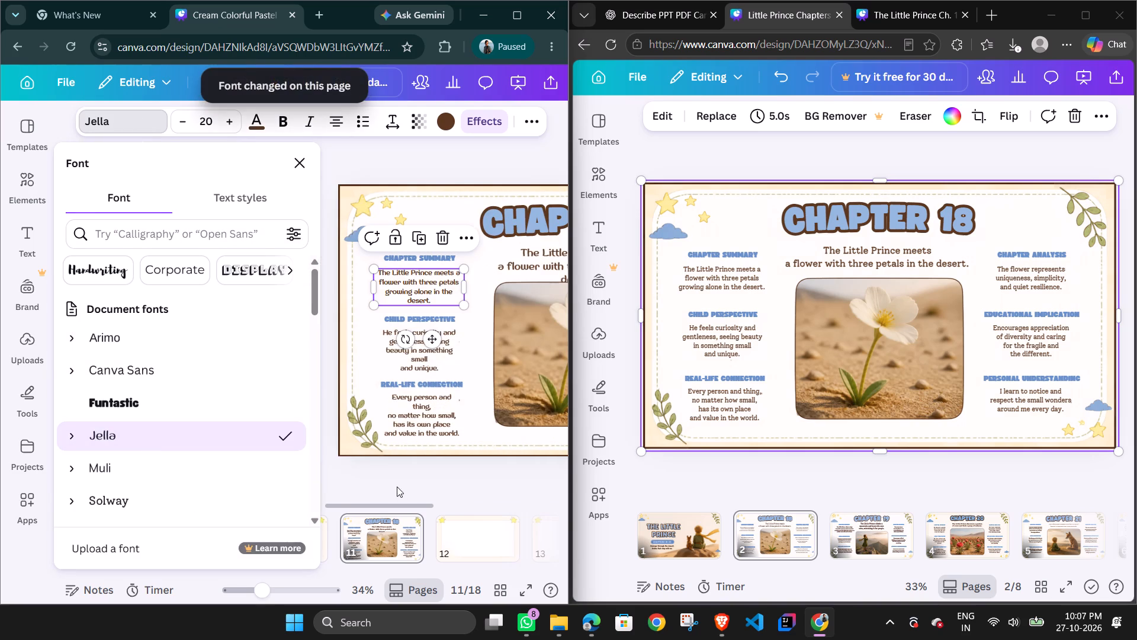
left_click(301, 161)
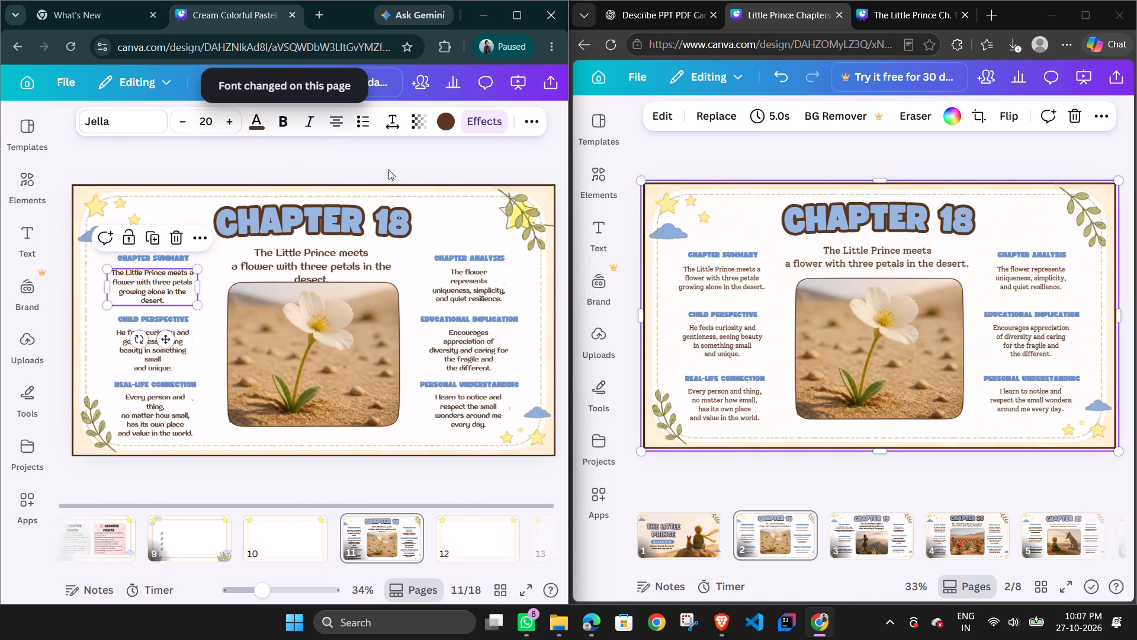
left_click(419, 157)
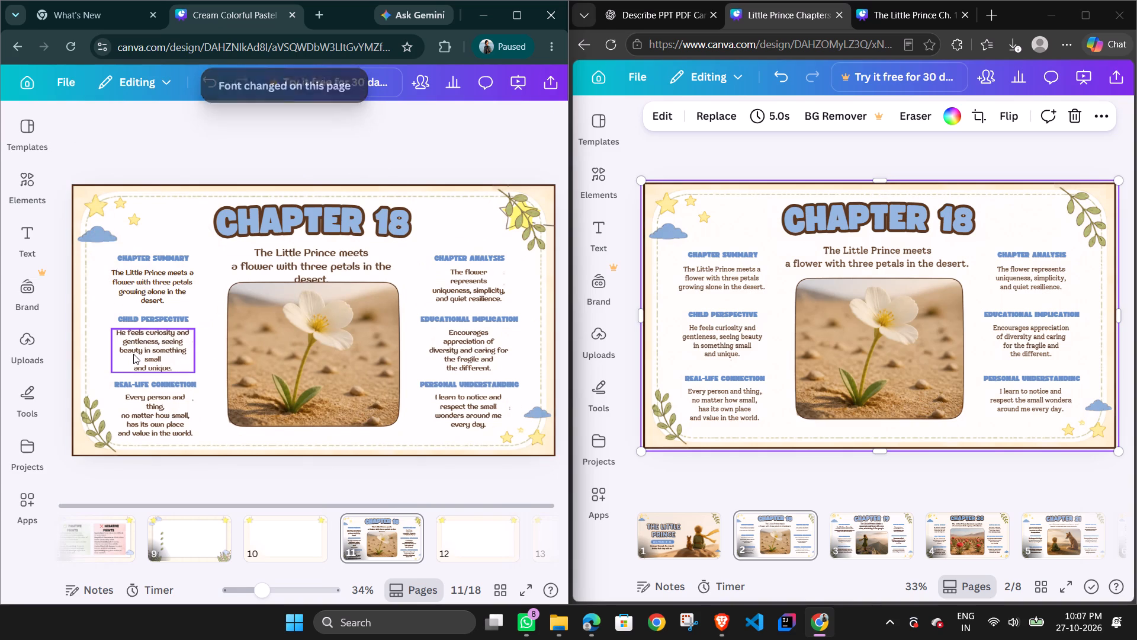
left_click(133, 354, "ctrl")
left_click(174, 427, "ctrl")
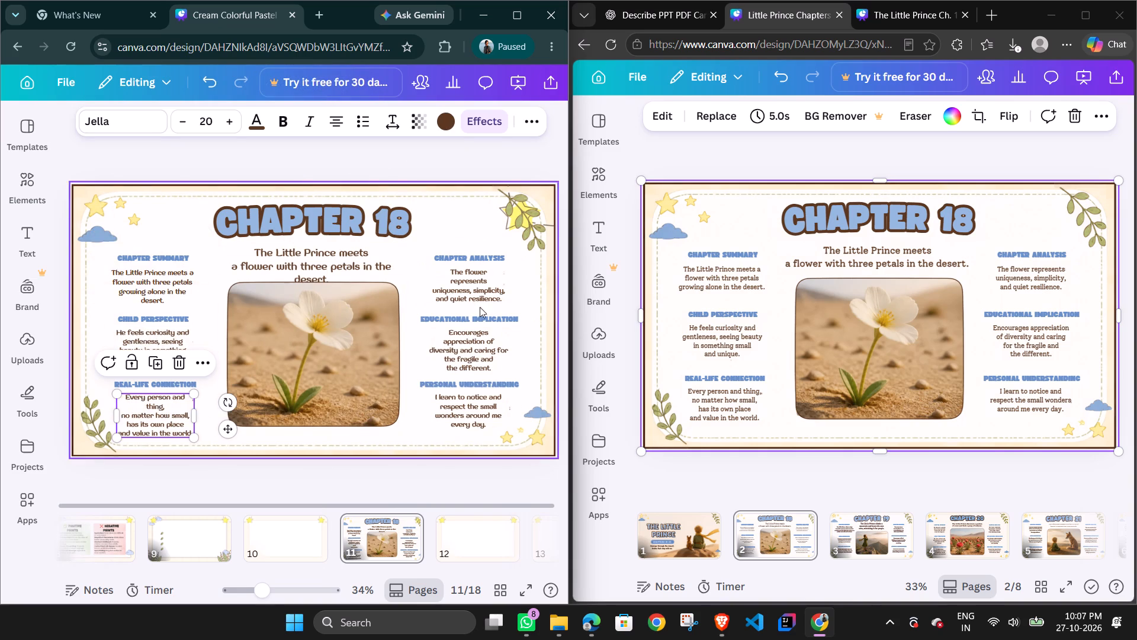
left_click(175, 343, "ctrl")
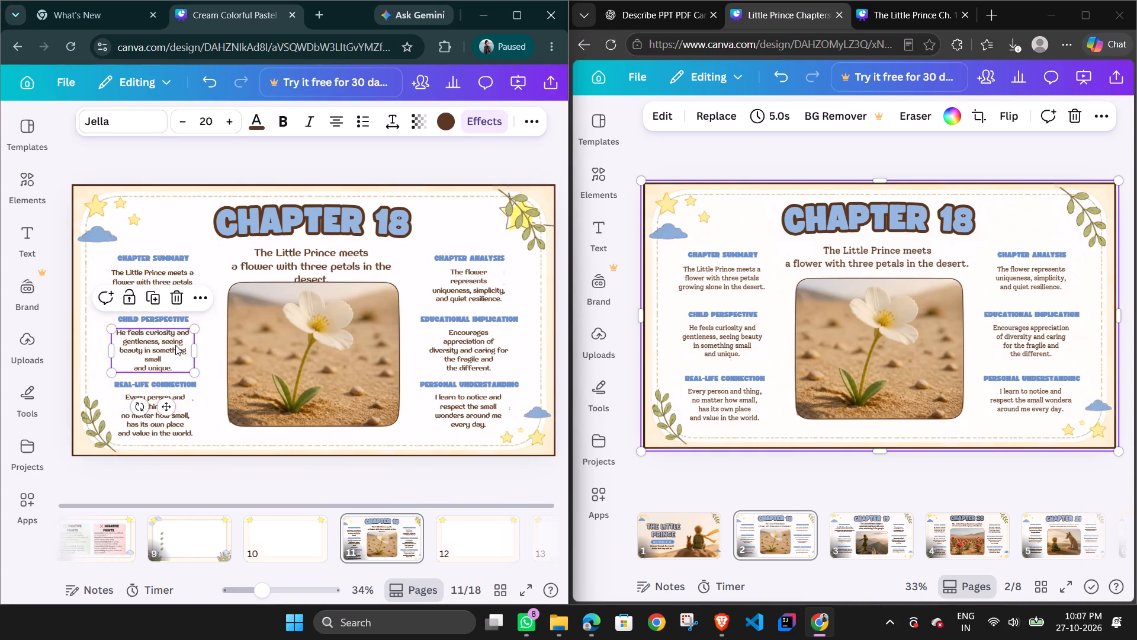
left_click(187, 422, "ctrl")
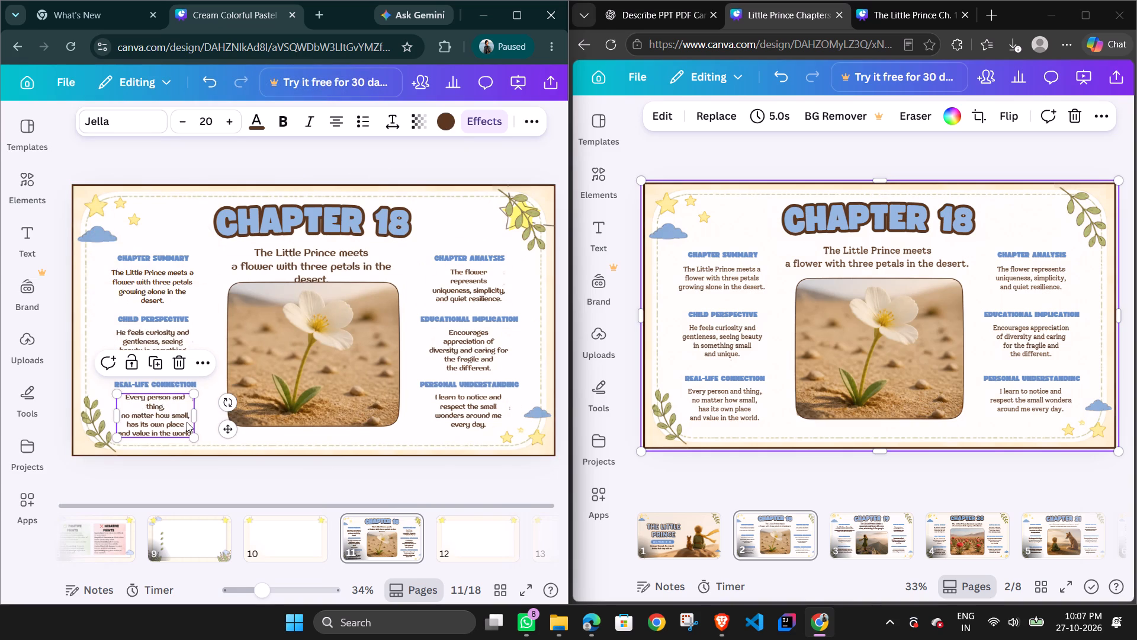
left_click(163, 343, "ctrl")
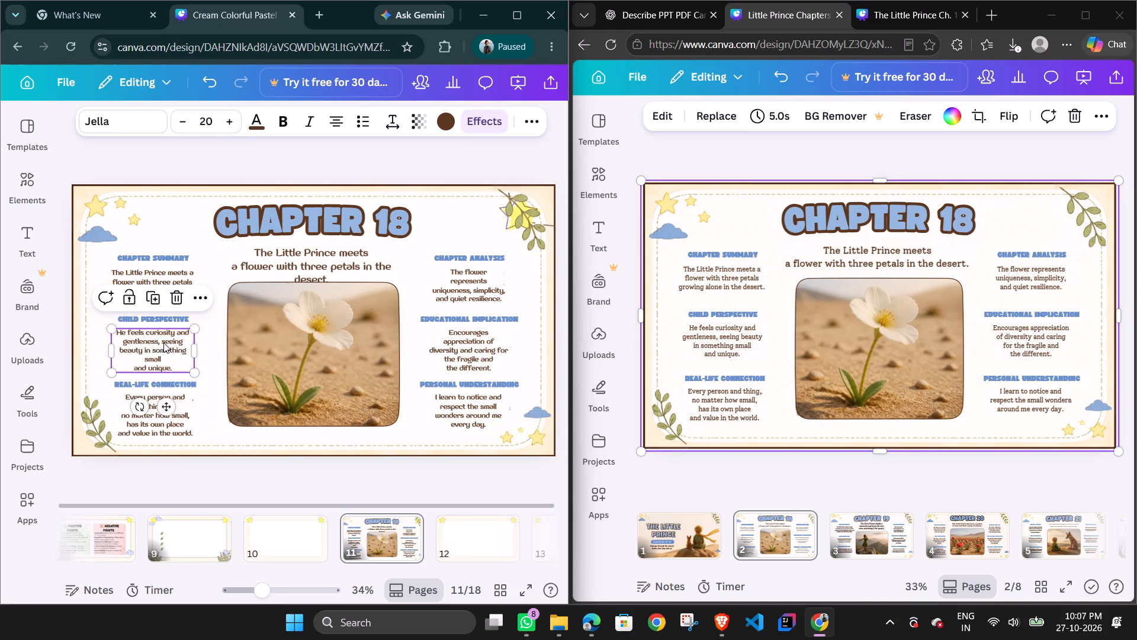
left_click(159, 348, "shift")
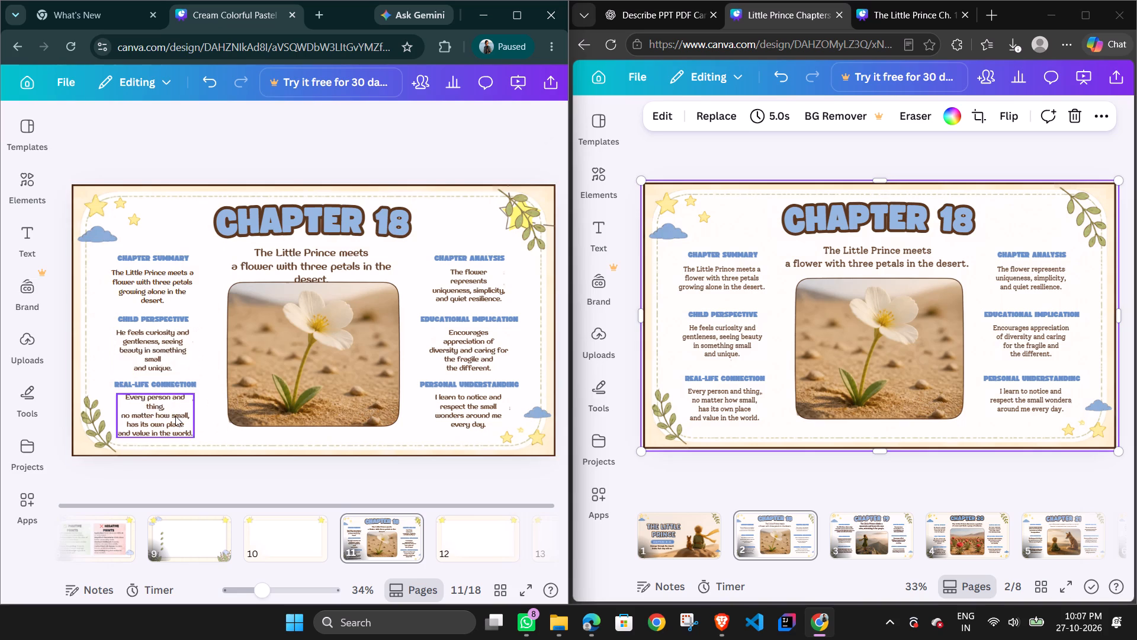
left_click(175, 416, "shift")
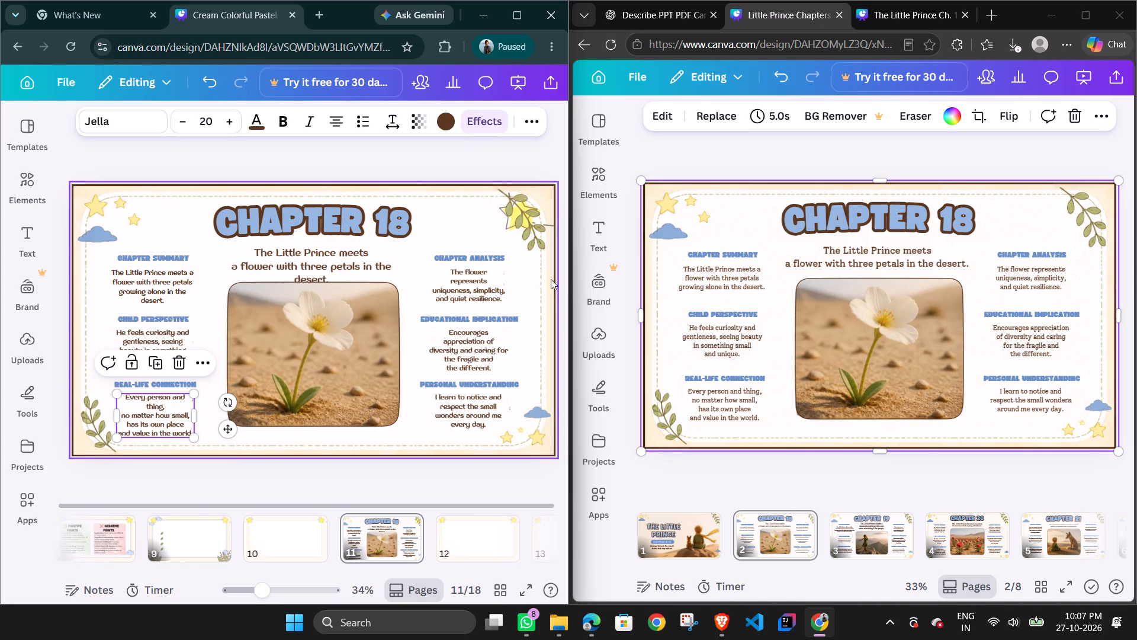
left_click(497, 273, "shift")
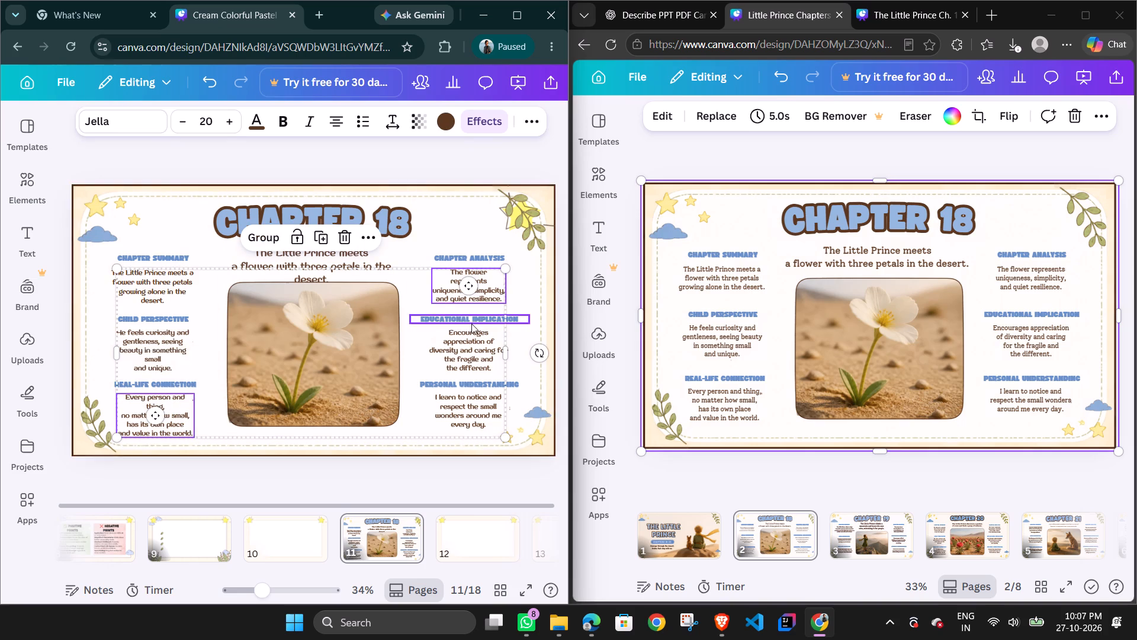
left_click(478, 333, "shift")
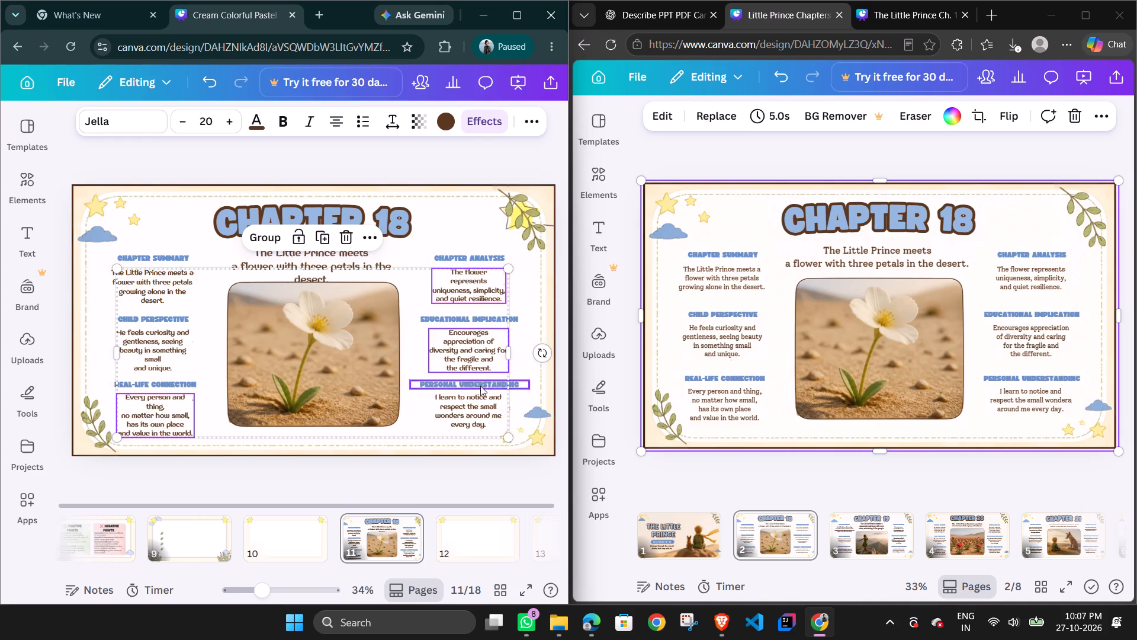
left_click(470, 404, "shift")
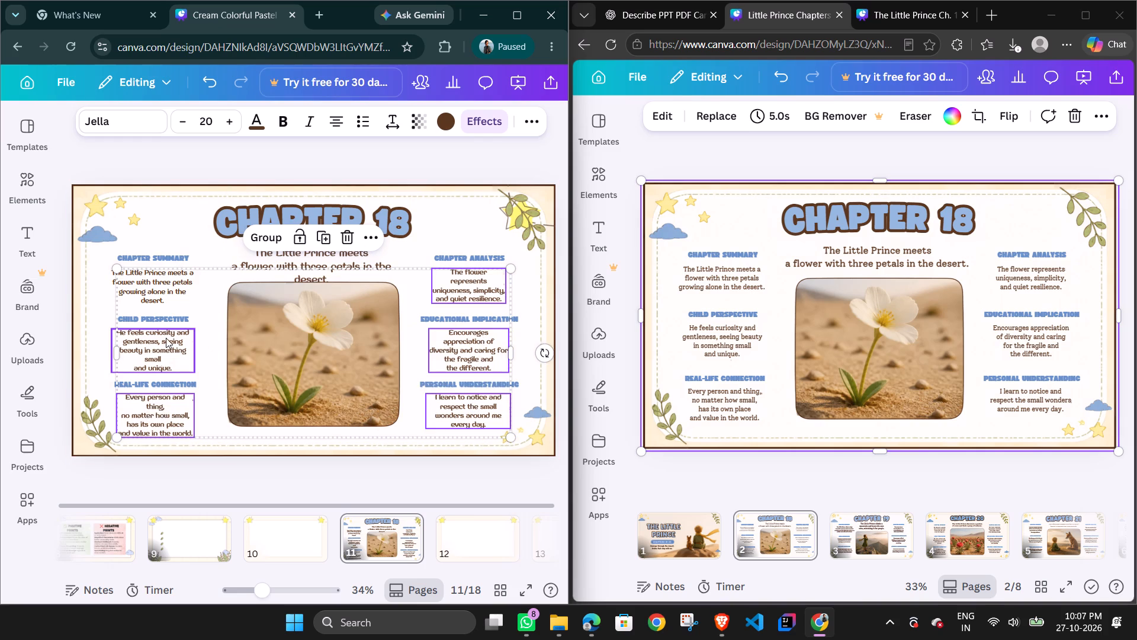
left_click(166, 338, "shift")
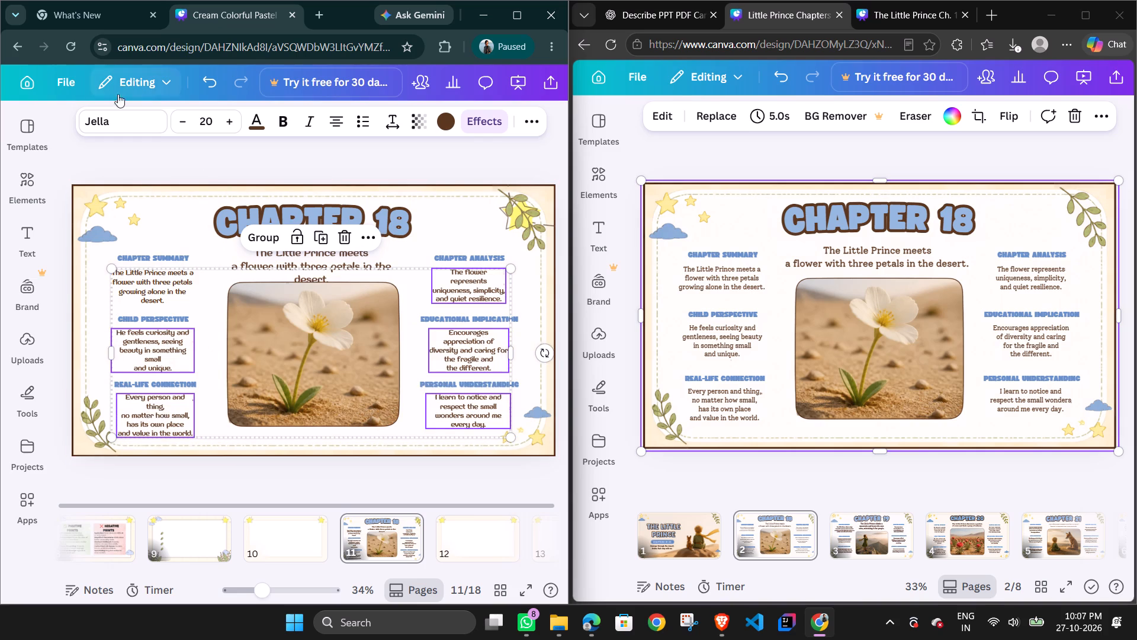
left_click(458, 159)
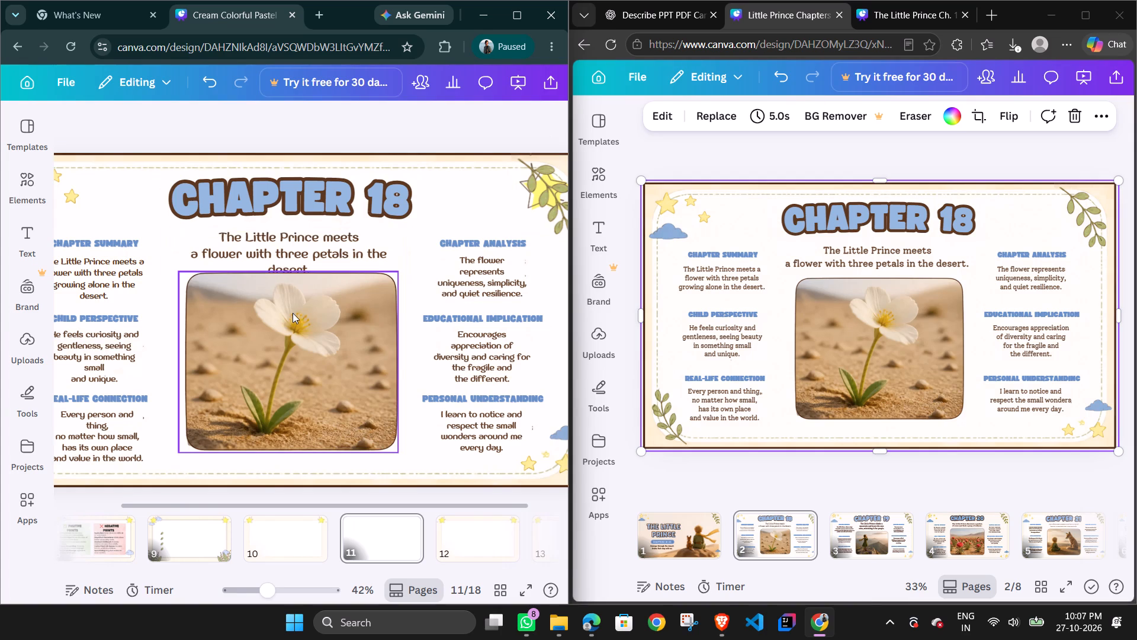
Move the flower photo on the Chapter 18 page slightly down so it clears the subtitle about the flower with three petals.
left_click(293, 315)
left_click_drag(304, 340, 306, 353)
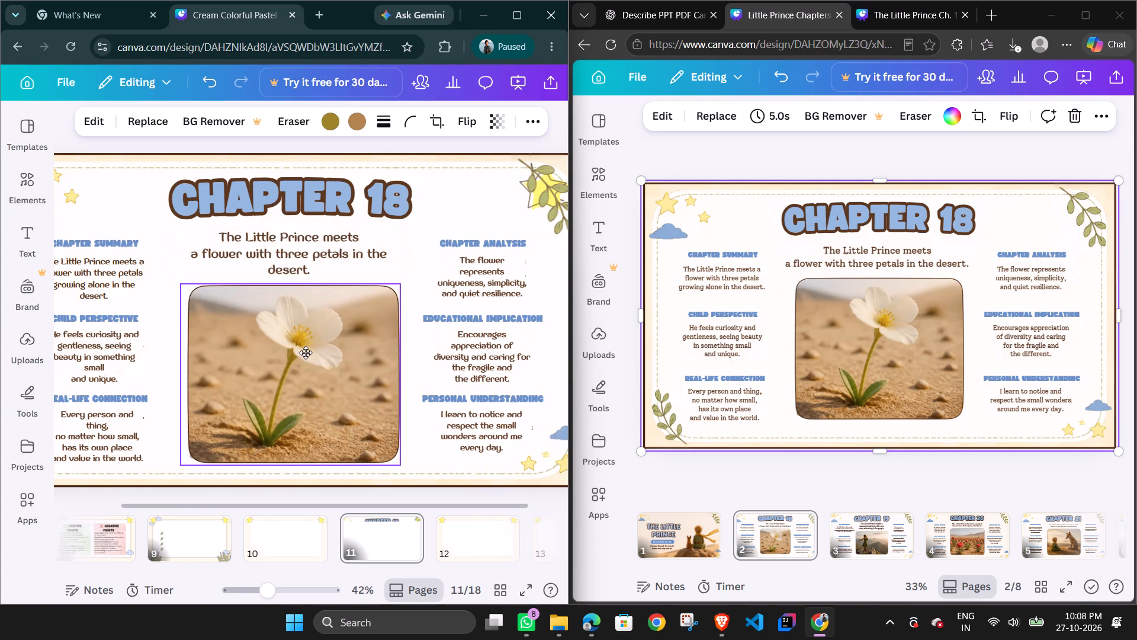
left_click_drag(306, 353, 301, 351)
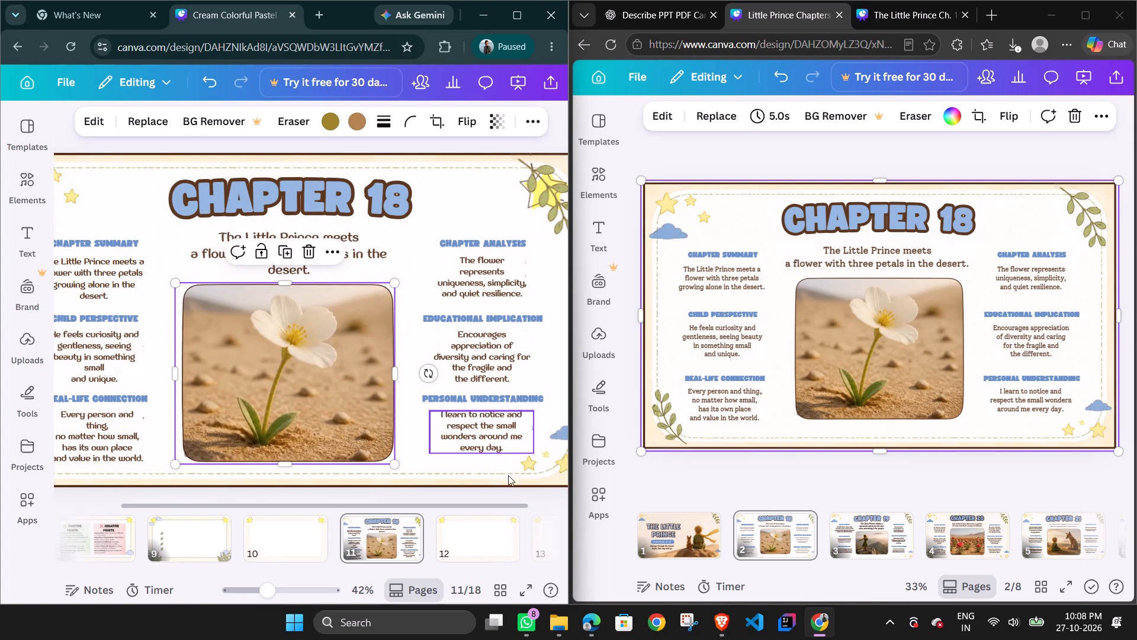
left_click(526, 165)
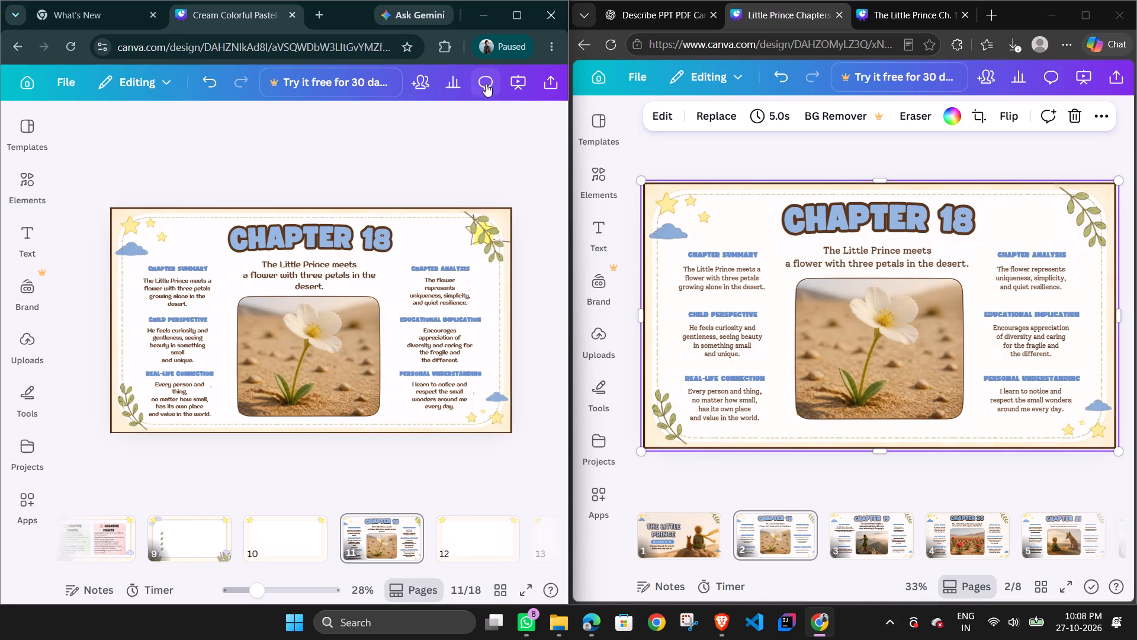
Present the deck full screen and compare the Chapter 18 page with the preceding points and Overall Summary pages.
left_click(513, 85)
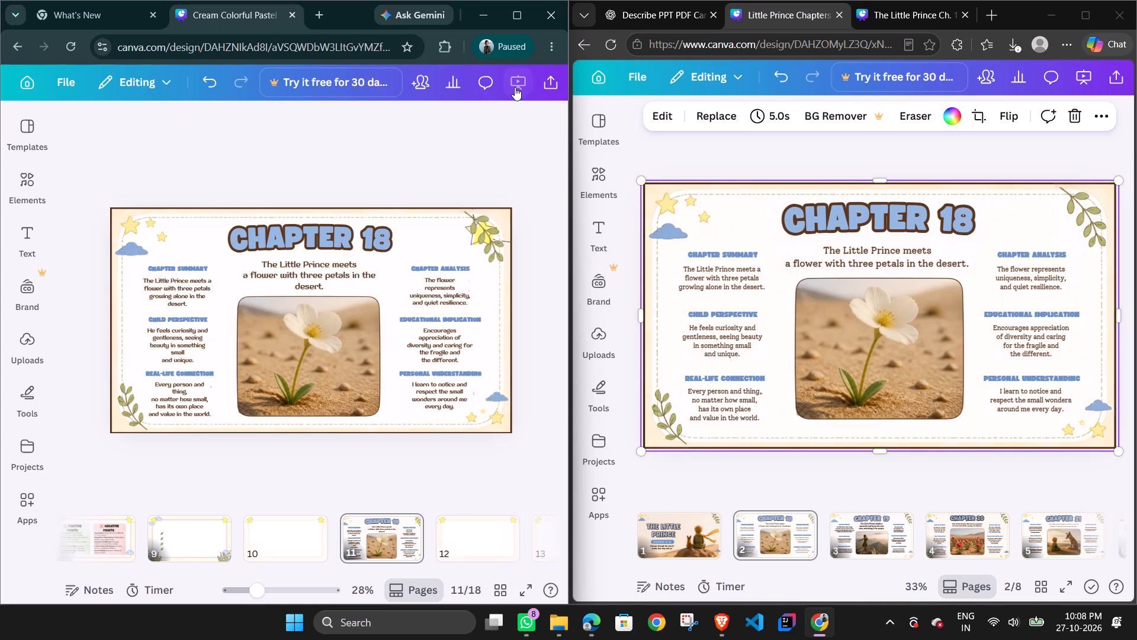
left_click(521, 84)
left_click(516, 18)
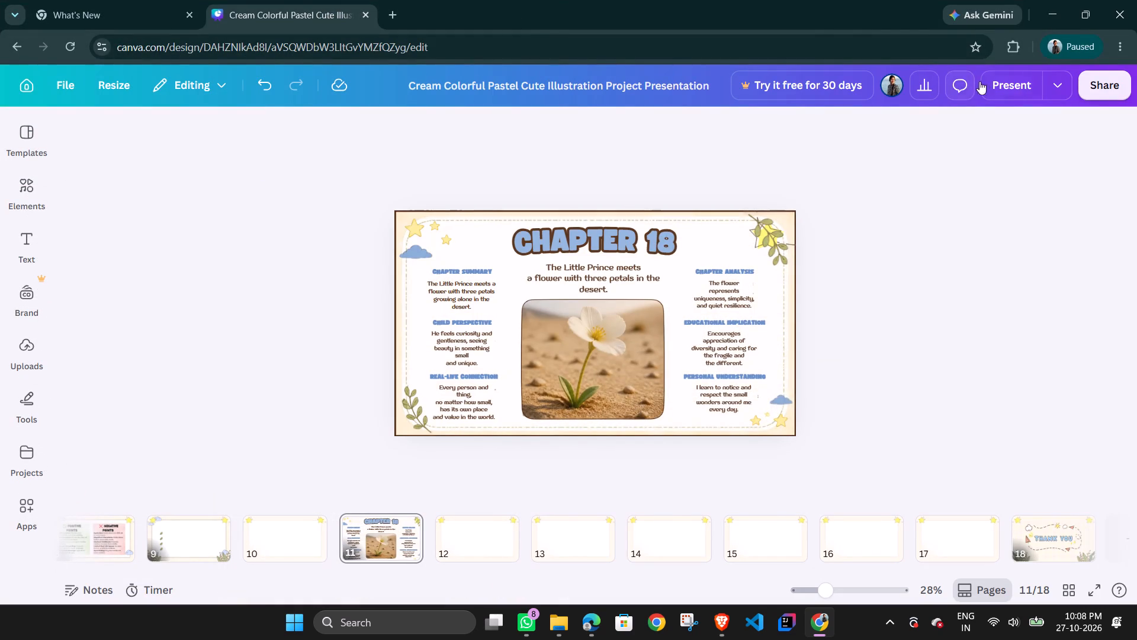
left_click(1011, 89)
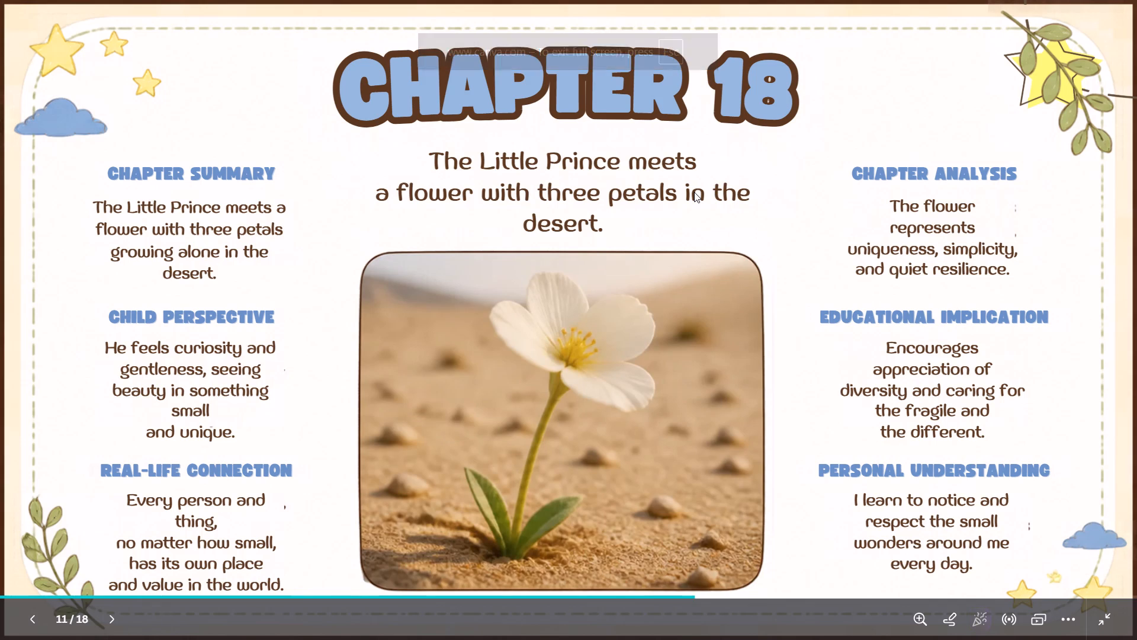
key("Left")
key("Left")
key("Left")
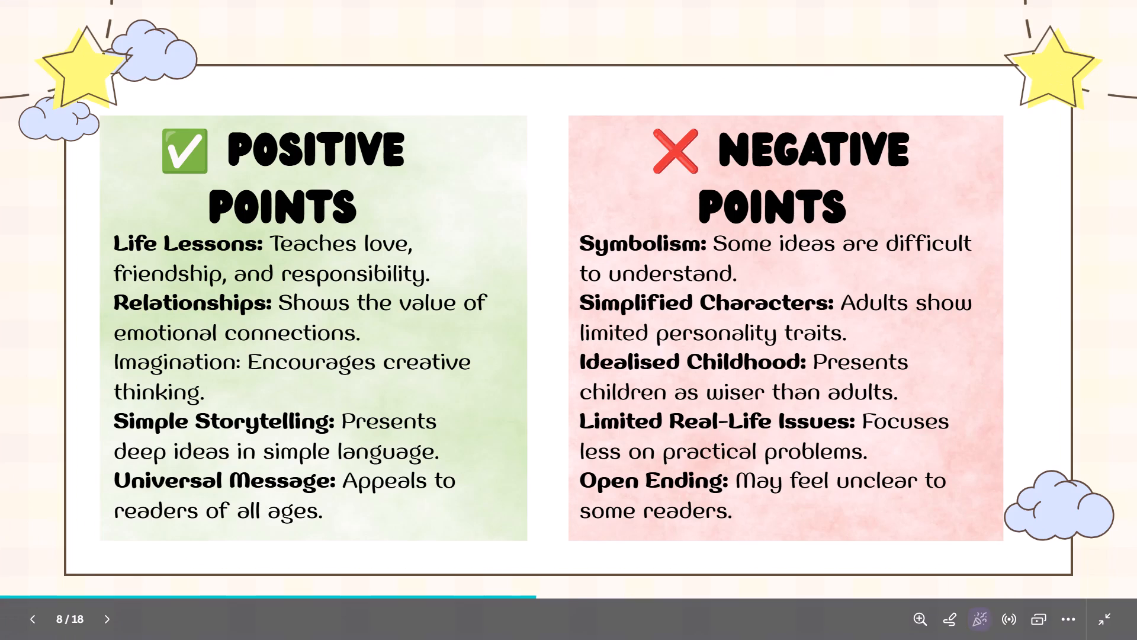
key("Left")
key("Right")
key("Right")
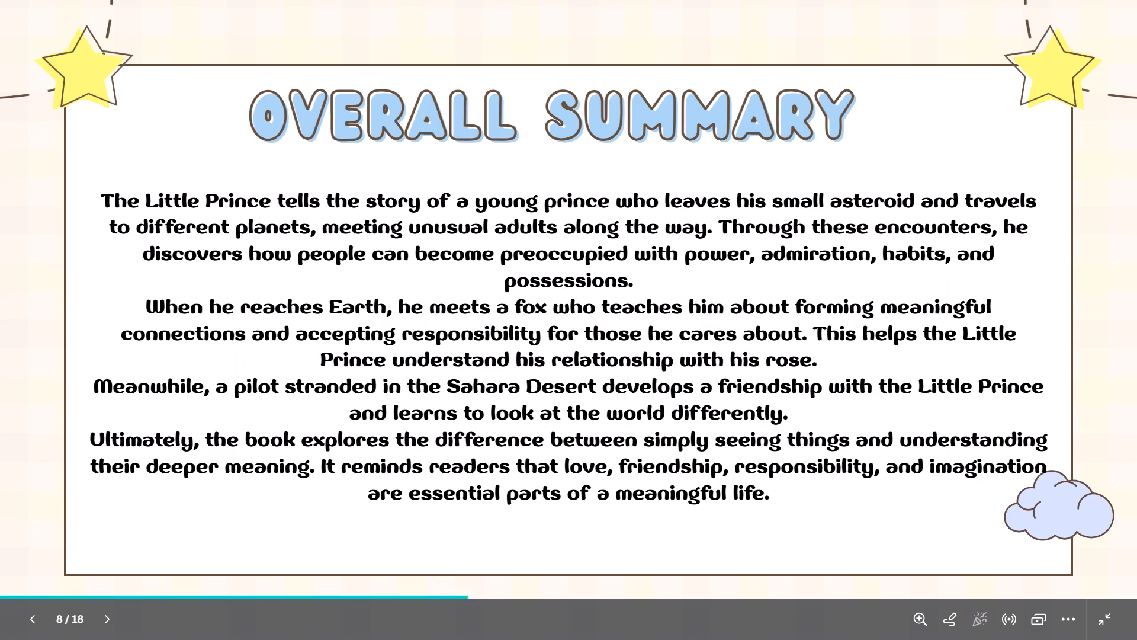
key("Right")
key("Right")
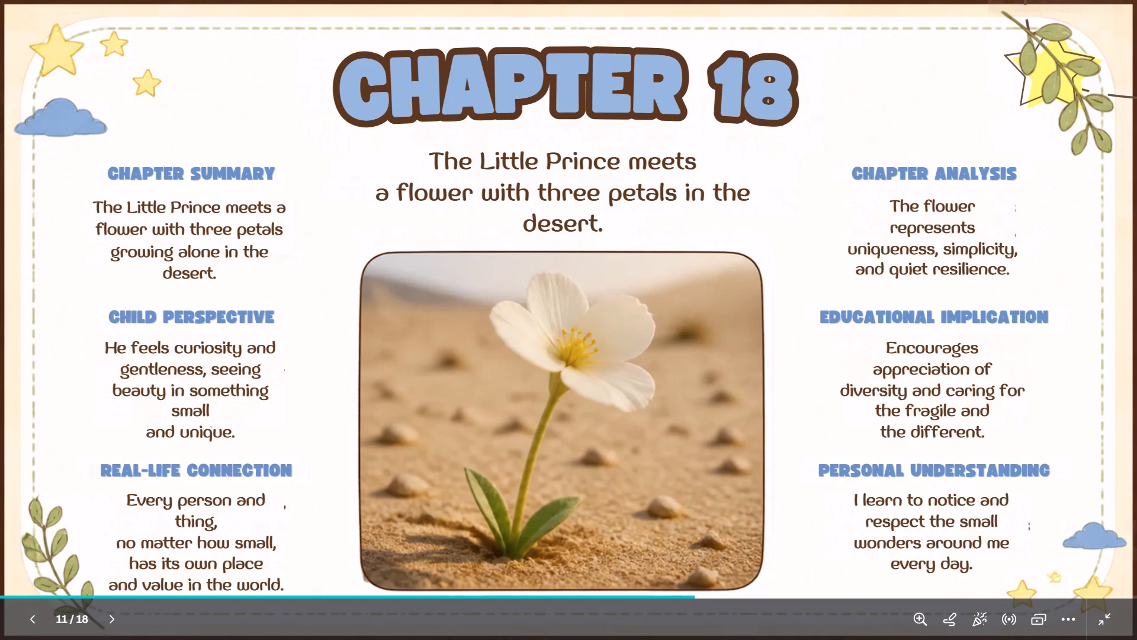
key("Escape")
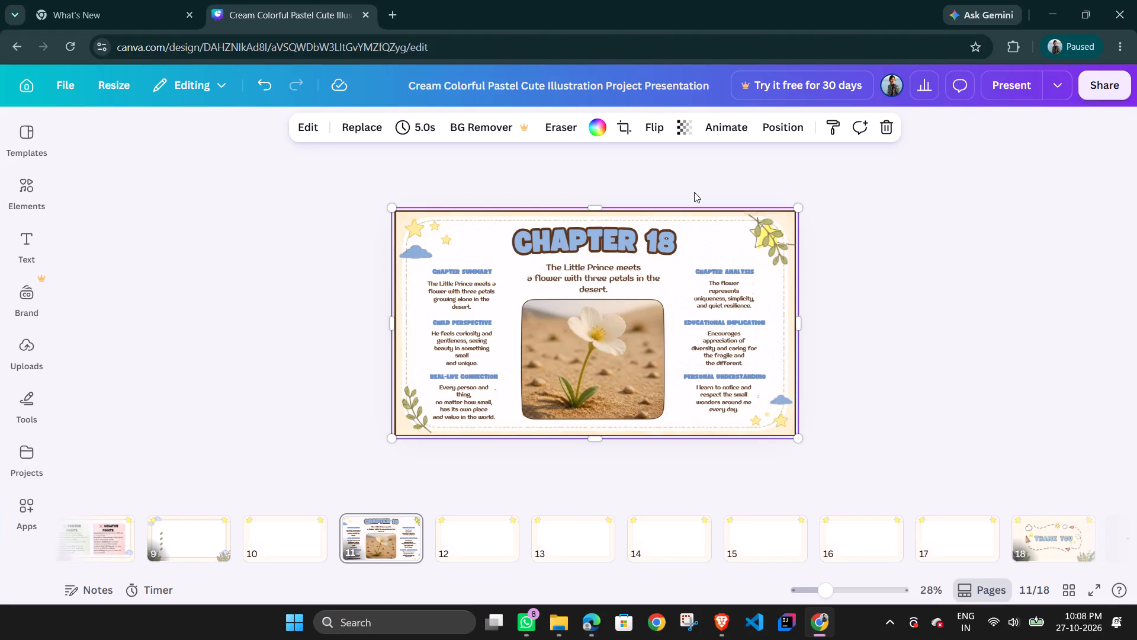
Delete both yellow corner stars and the inner rectangular frame from the blank template page 12.
left_click(474, 541)
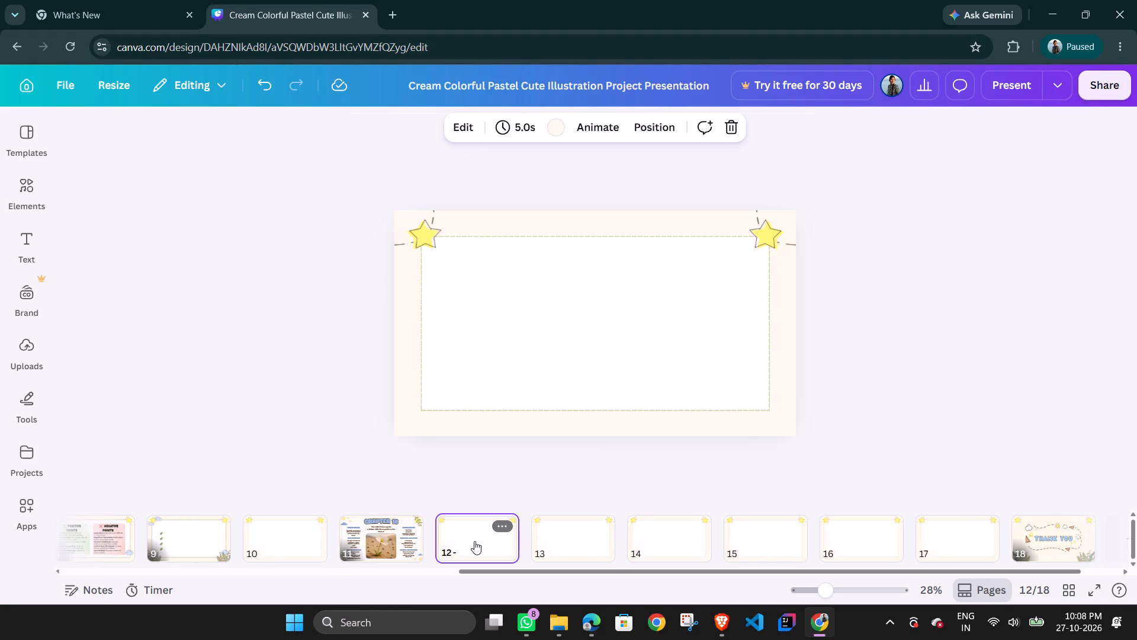
left_click(425, 237)
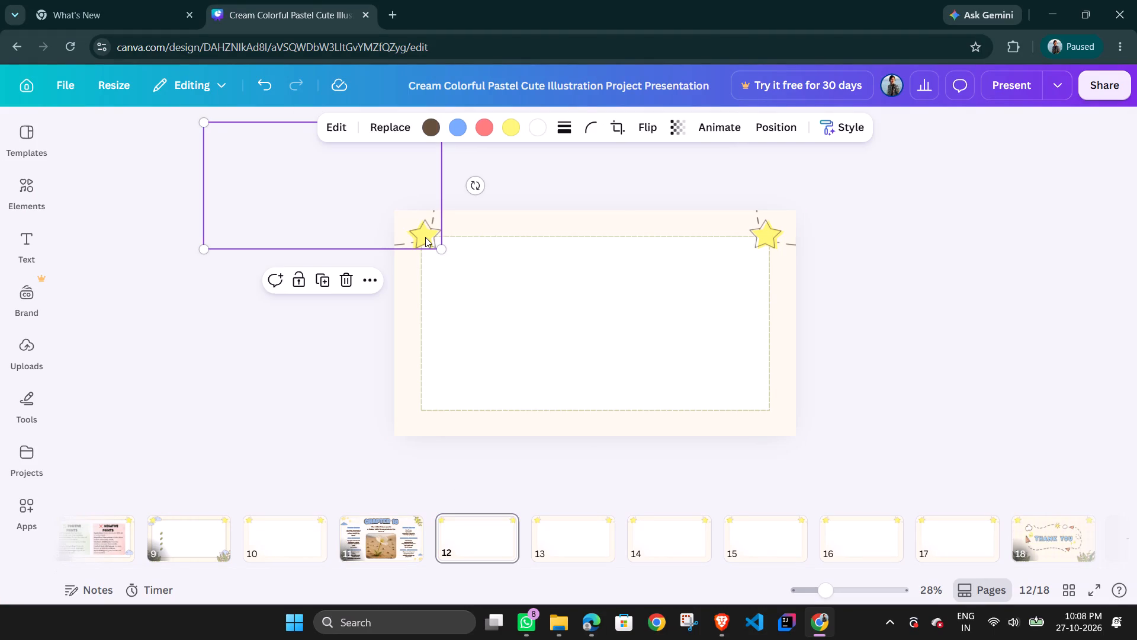
key("Delete")
left_click(762, 242)
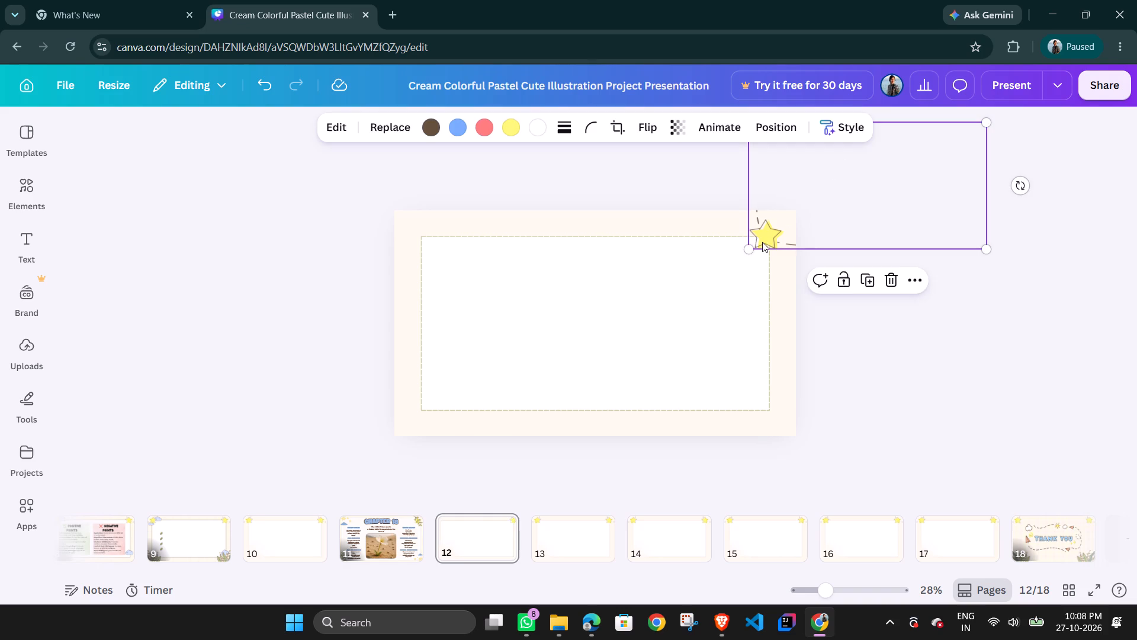
key("Delete")
left_click(683, 290)
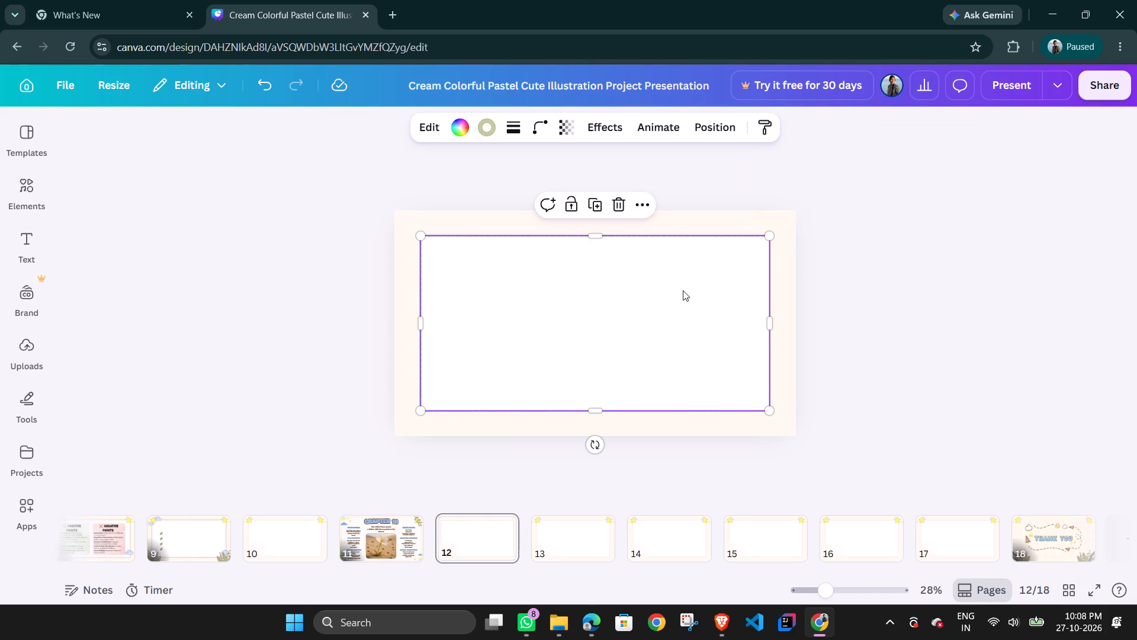
key("Delete")
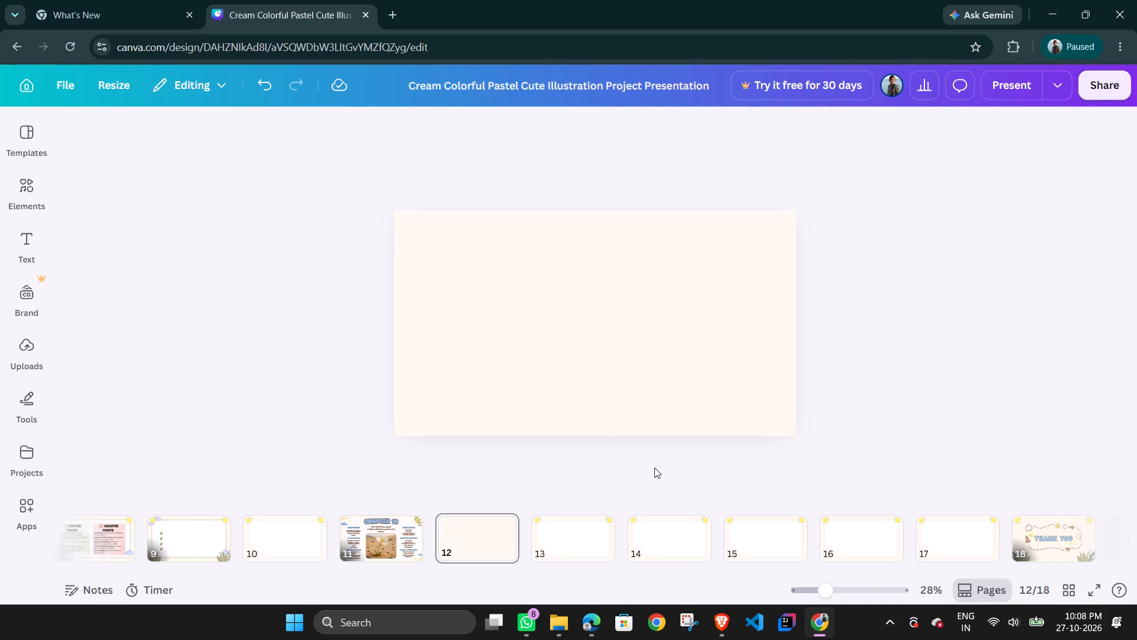
Copy the Chapter 19 background image from the Little Prince Chapters presentation onto page 12 of the pastel presentation.
key("super+Left")
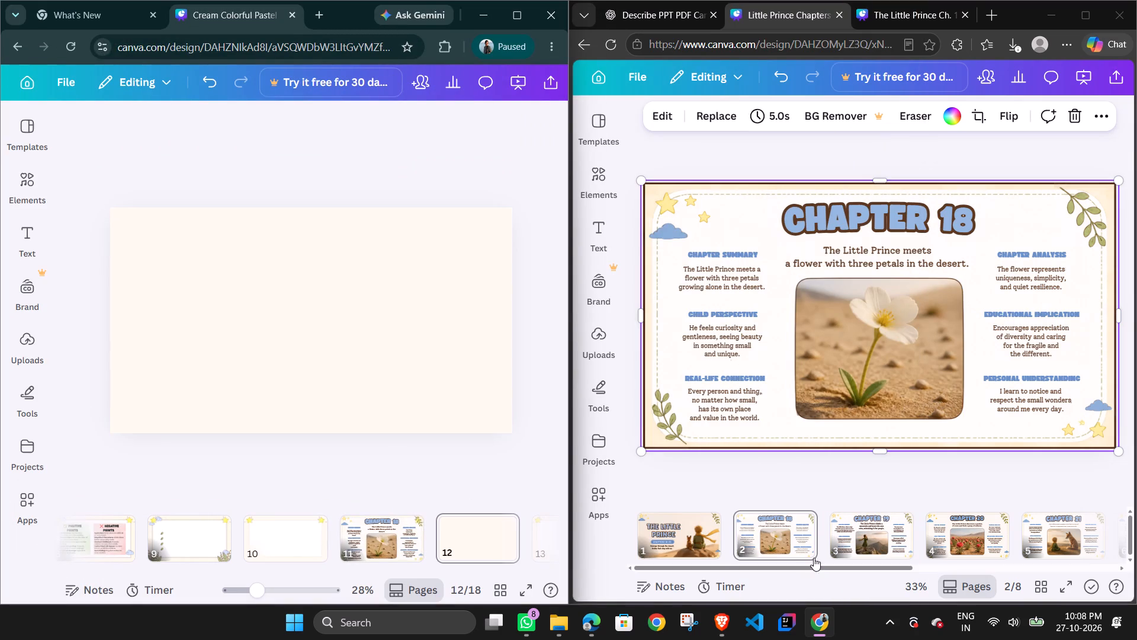
left_click(844, 530)
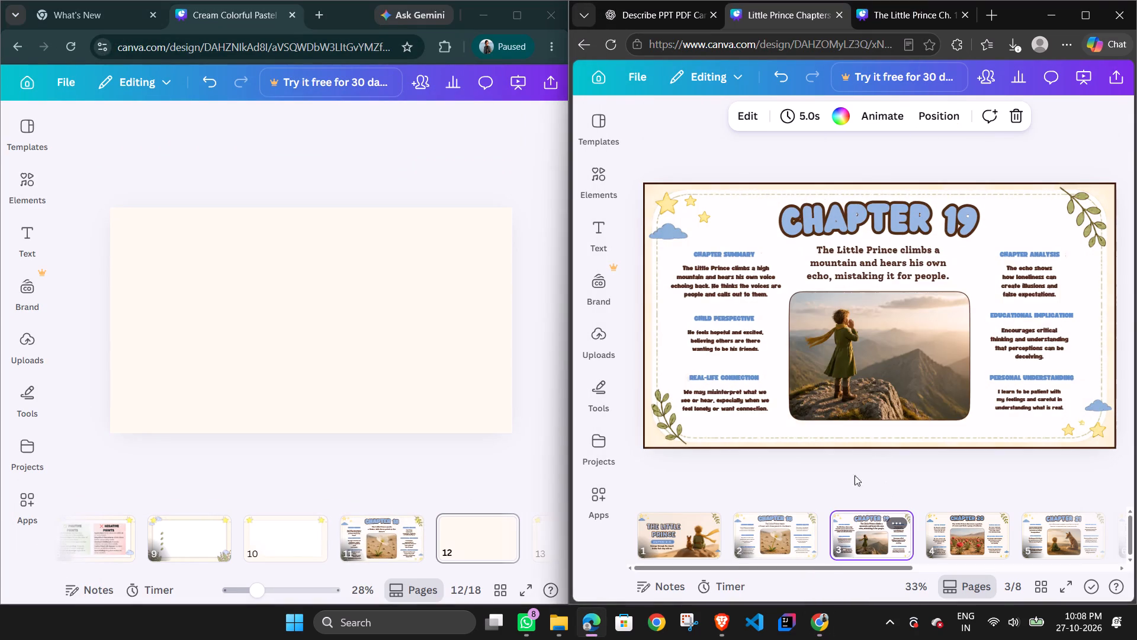
left_click(661, 187)
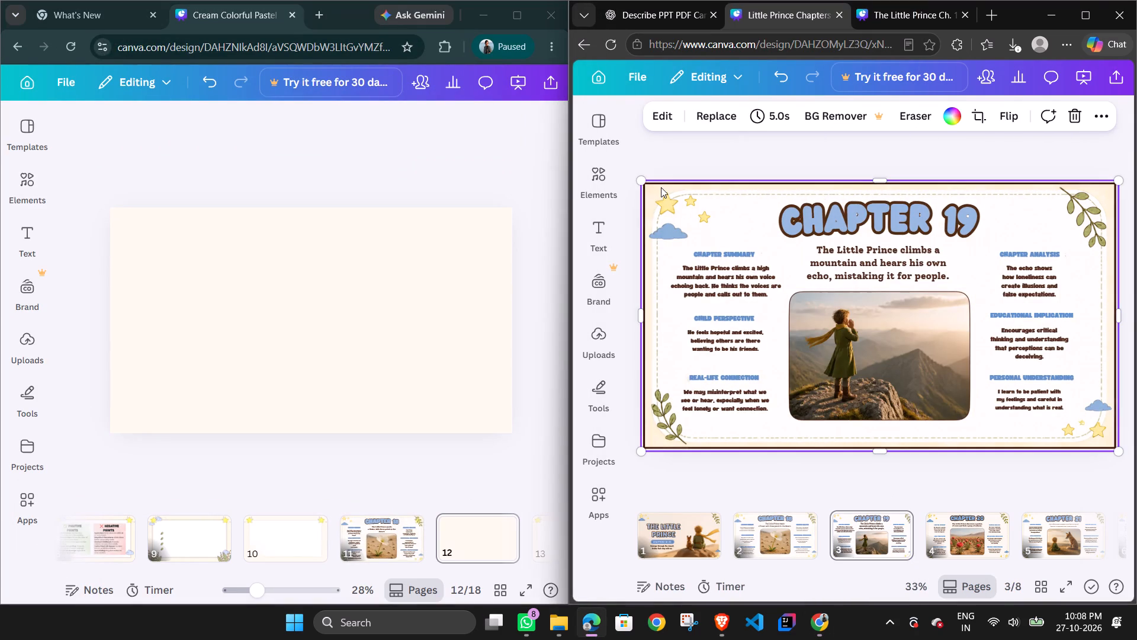
key("ctrl+c")
left_click(204, 254)
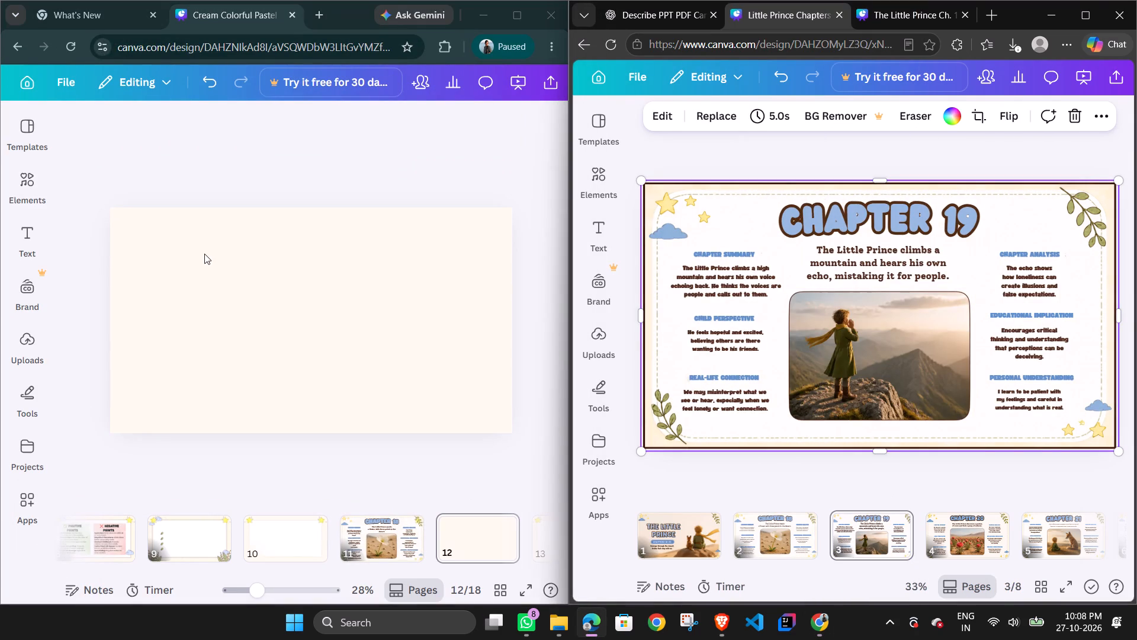
key("ctrl+v")
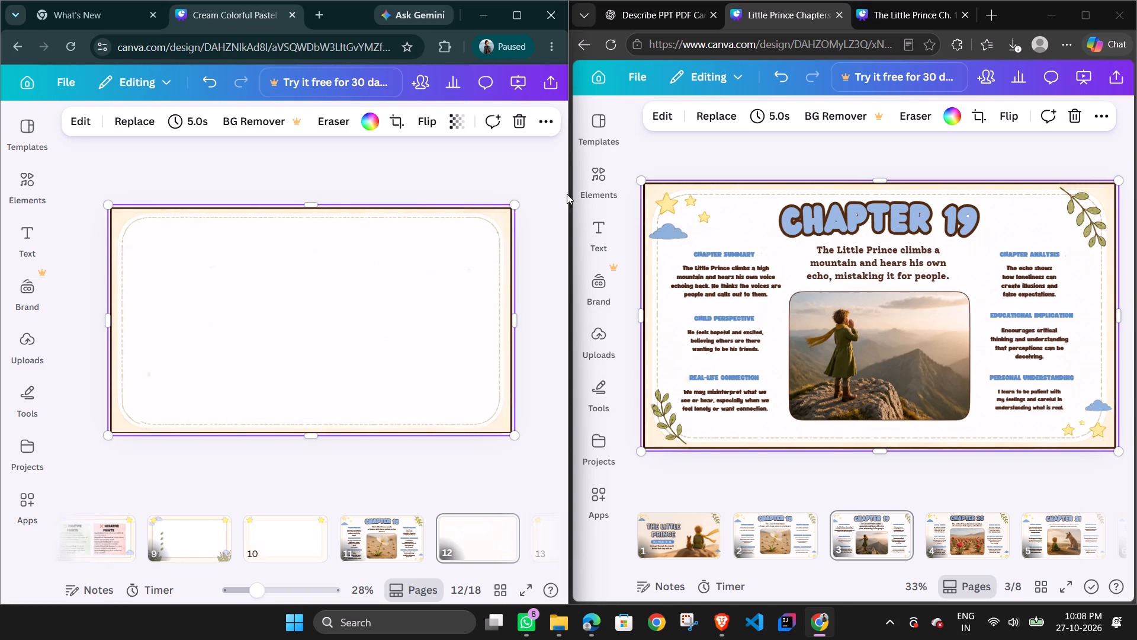
Copy all Chapter 19 texts, the mountain photo and the decorations from the Little Prince Chapters presentation for page 12 of the pastel presentation.
left_click(640, 161)
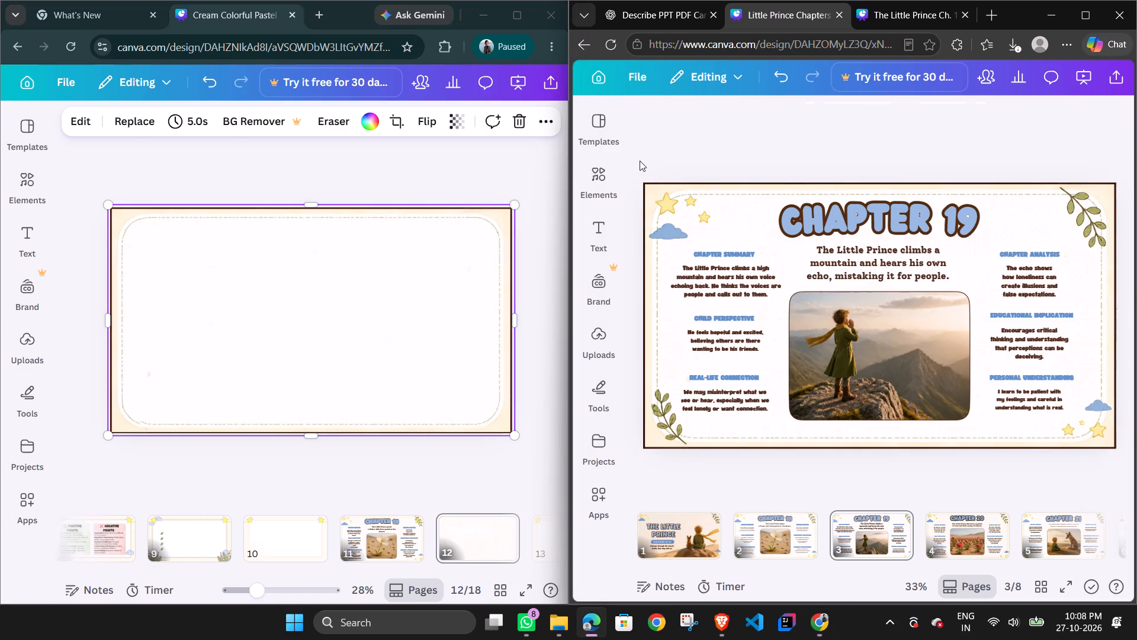
left_click_drag(634, 164, 1121, 462)
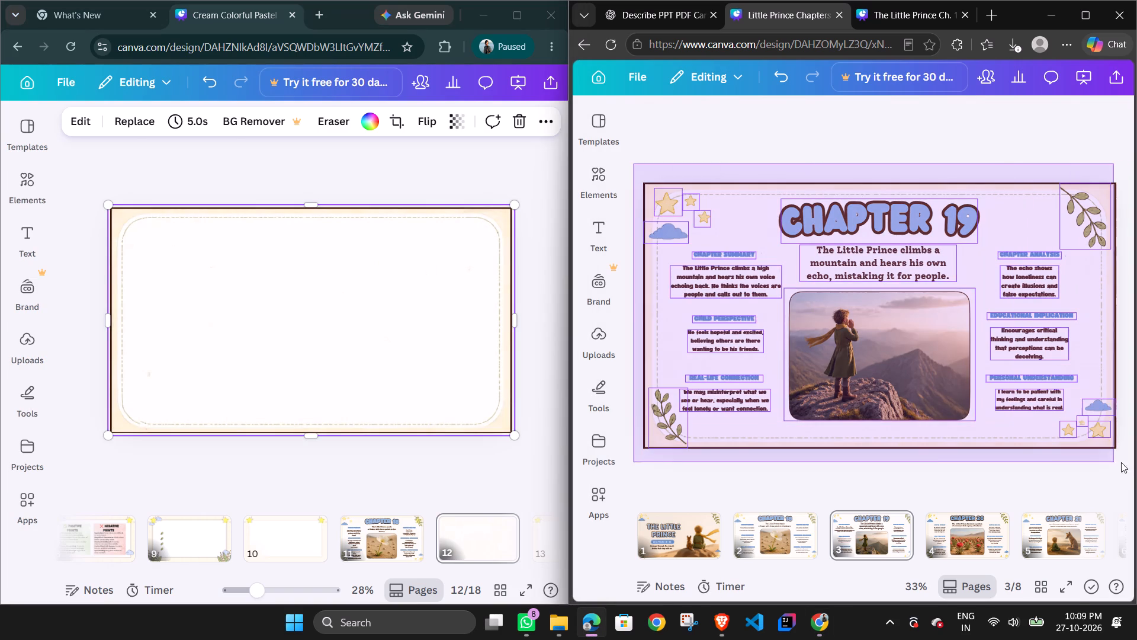
left_click_drag(1121, 462, 1120, 459)
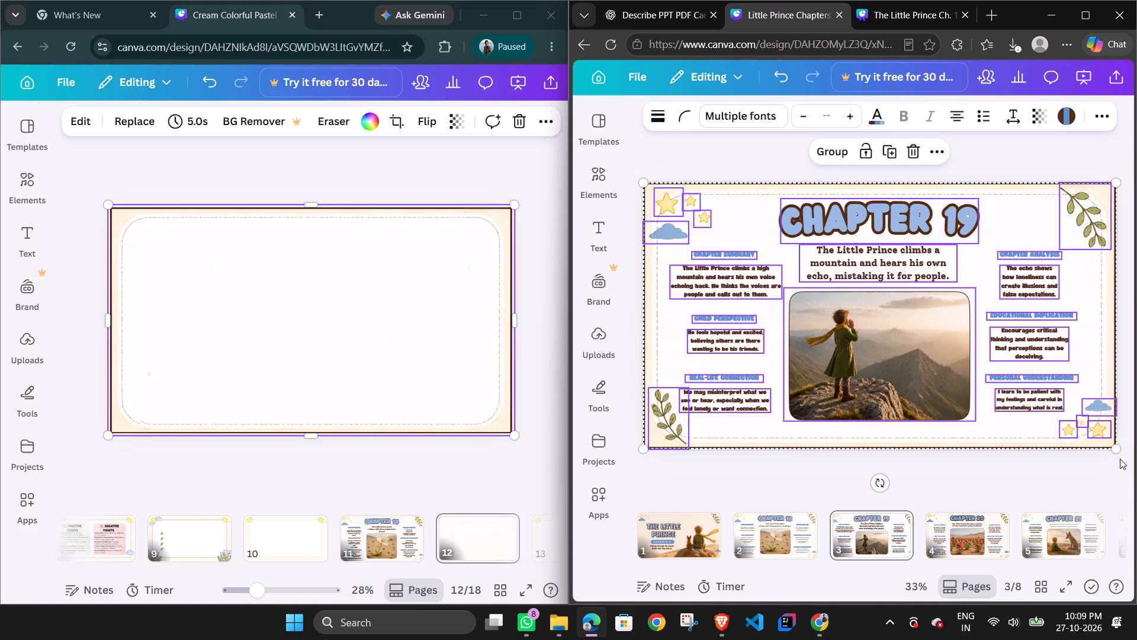
key("ctrl+c")
left_click(425, 318)
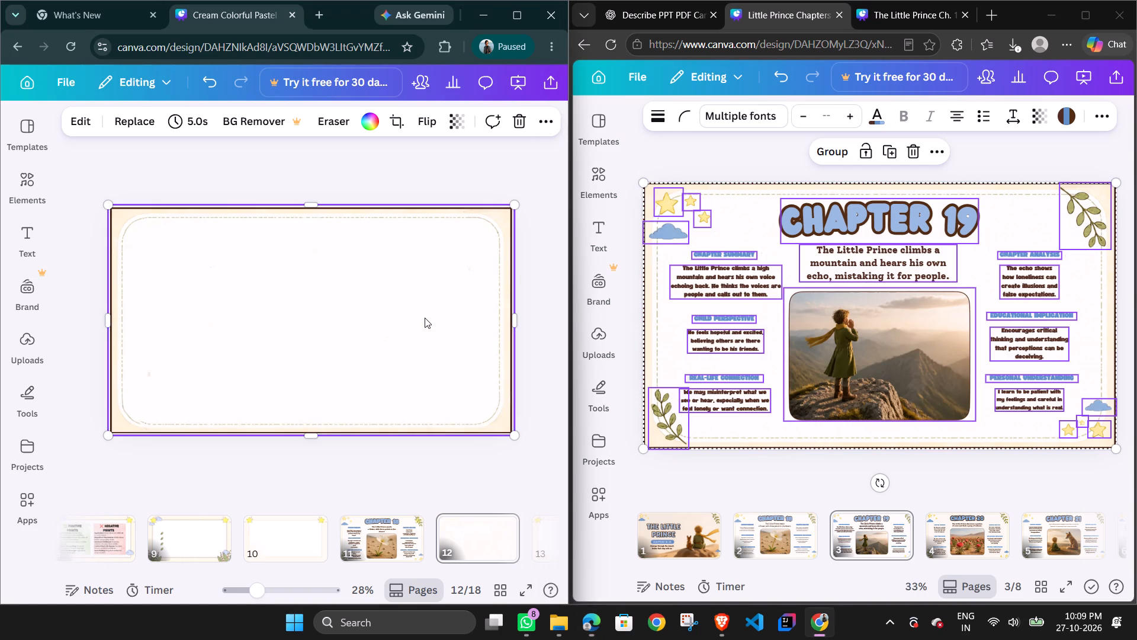
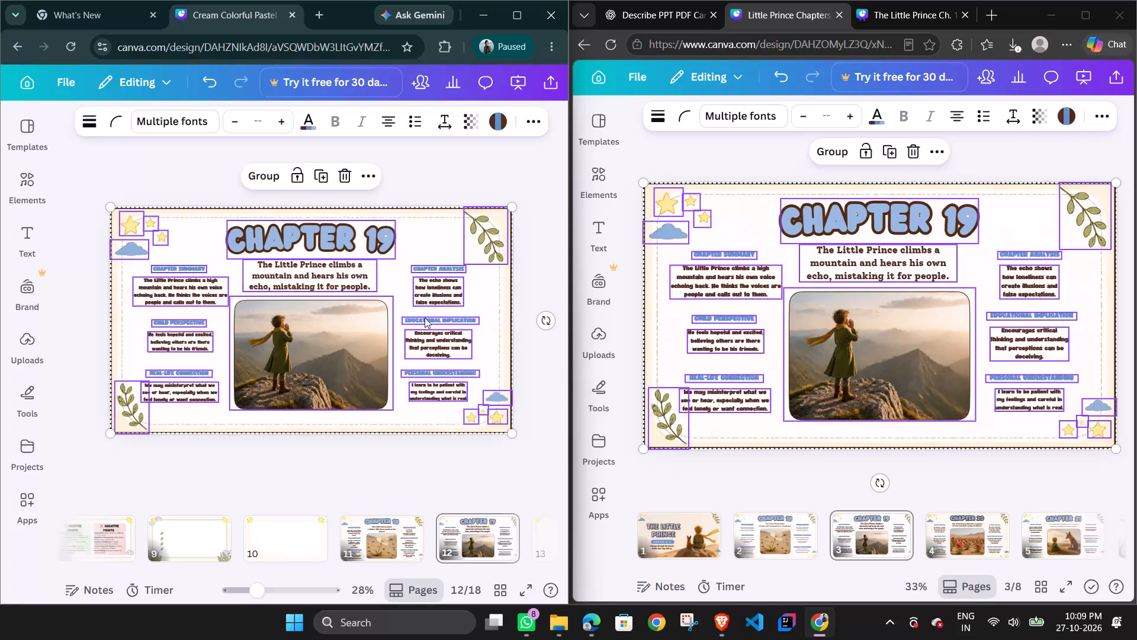
Change all Funtastic text on the Chapter 19 page to the Jella font, applying it to the current page only.
left_click(442, 181)
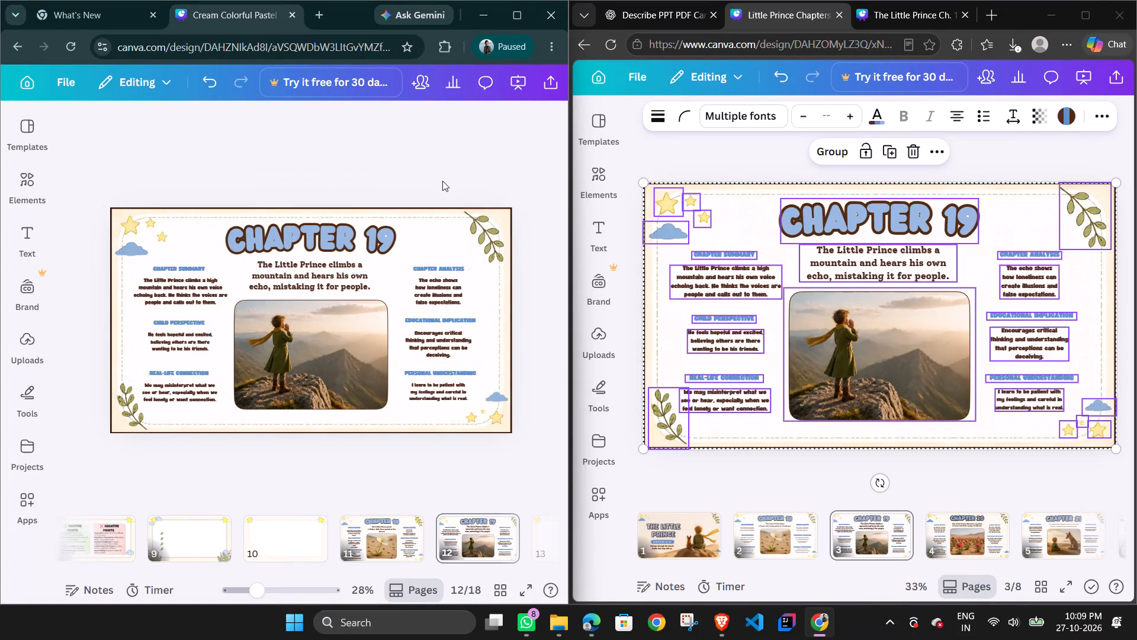
left_click(155, 296)
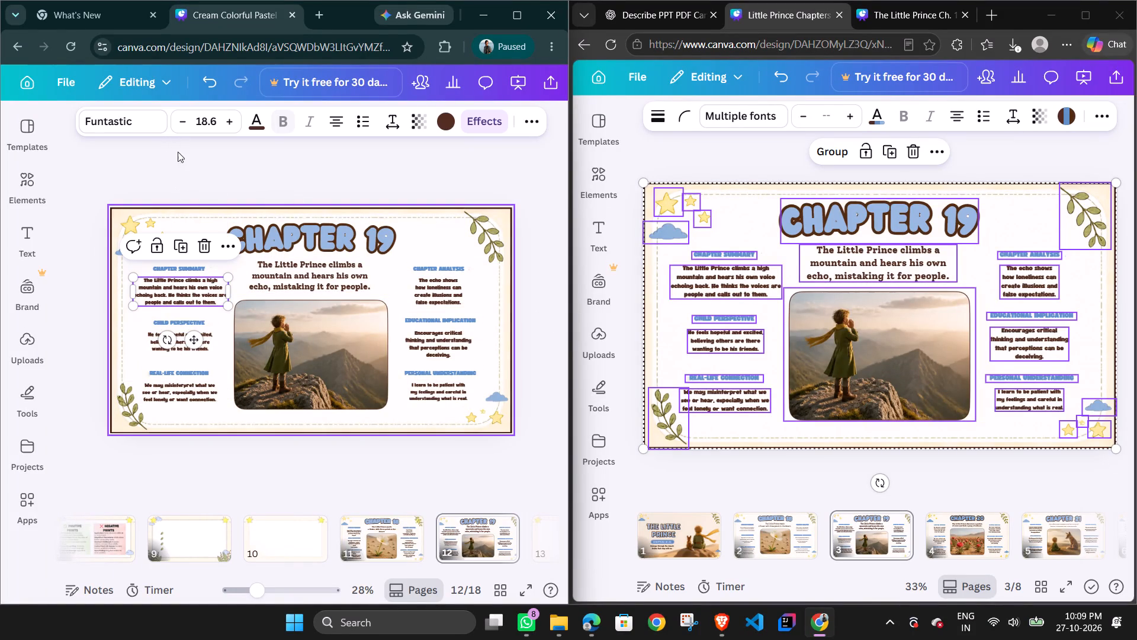
left_click(141, 116)
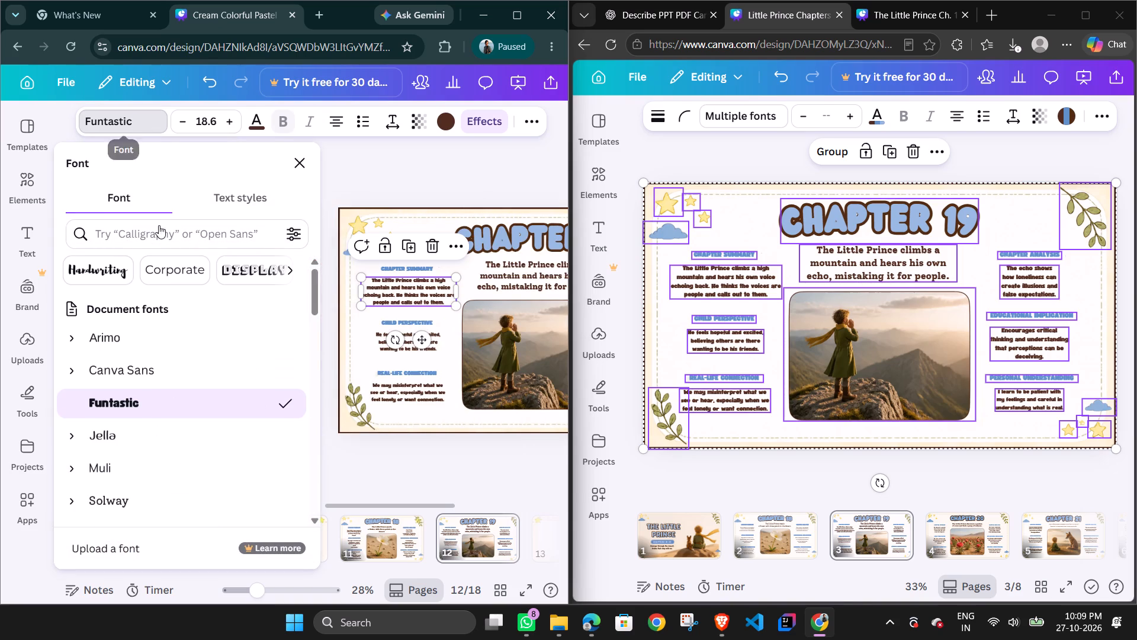
left_click(149, 428)
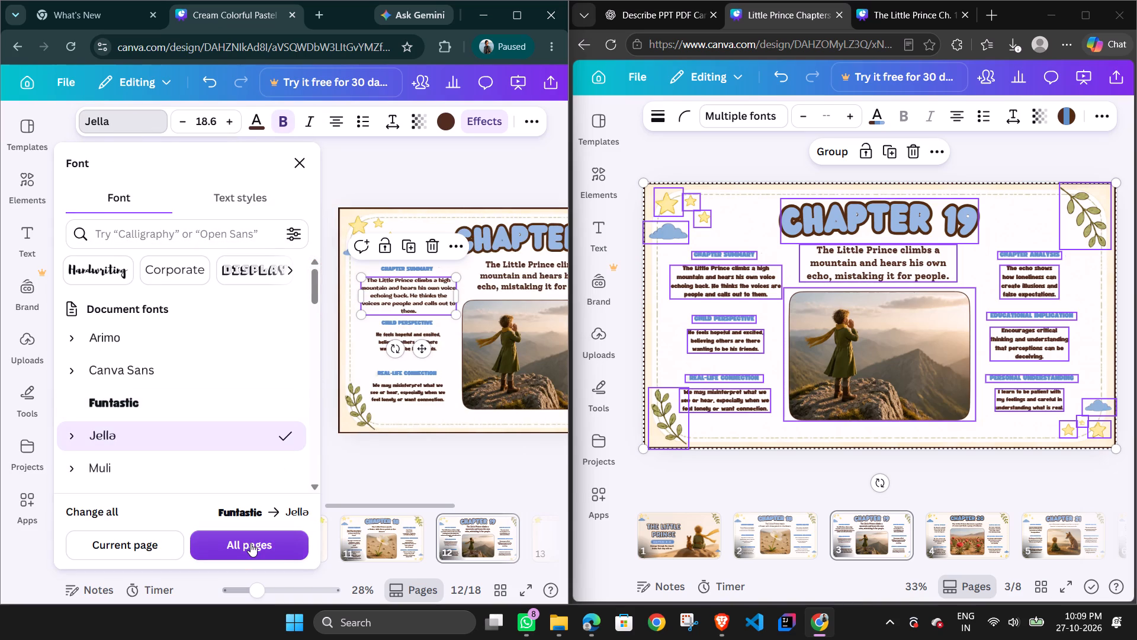
left_click(159, 540)
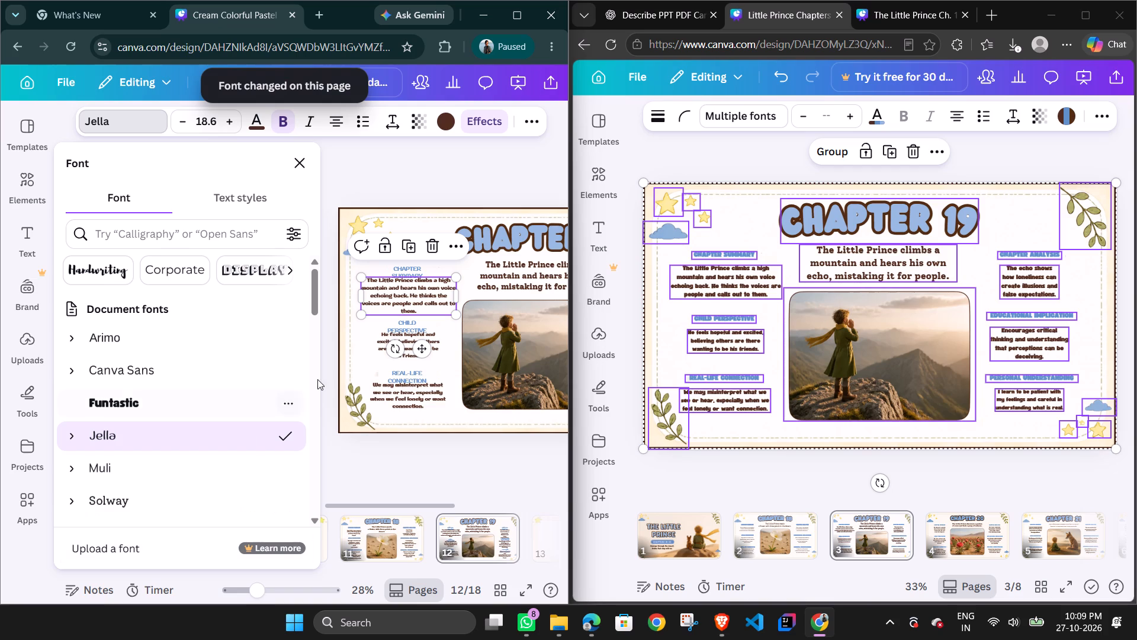
left_click(494, 198)
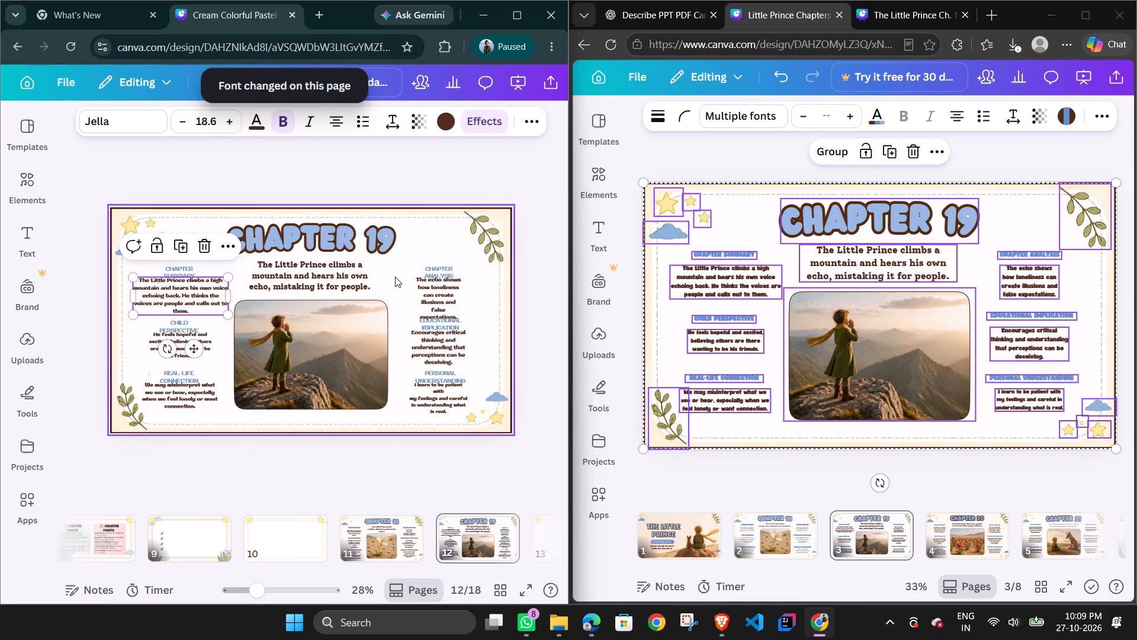
Move the Chapter Summary heading up and the Child Perspective paragraph down to clear the overlaps between headings and text.
left_click(298, 452)
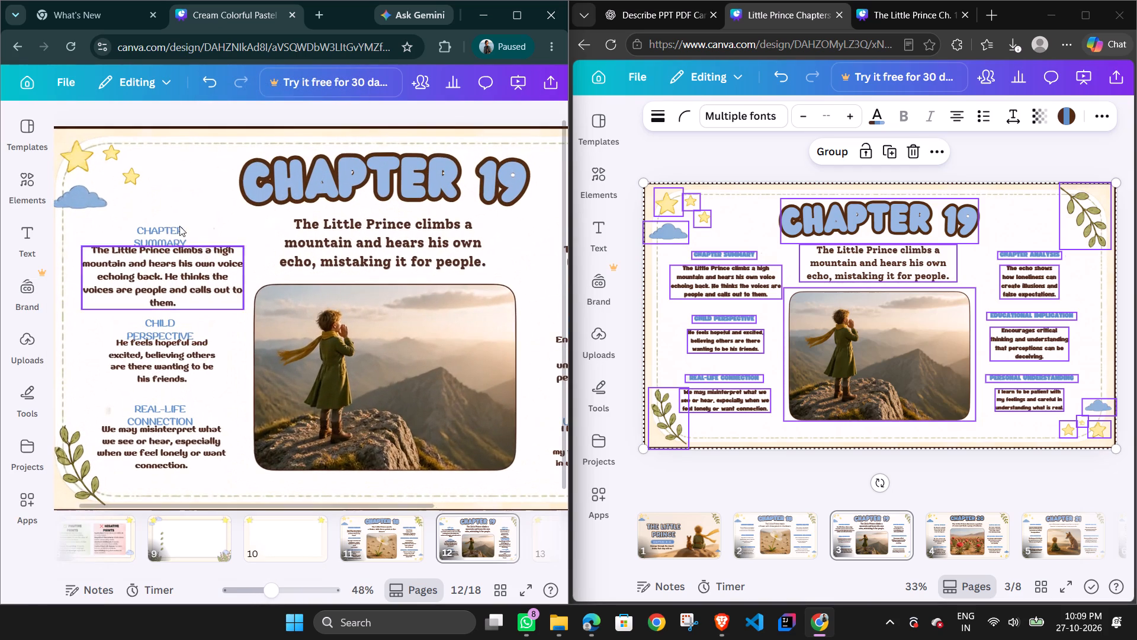
left_click(156, 230)
left_click_drag(171, 230, 171, 222)
left_click(172, 328)
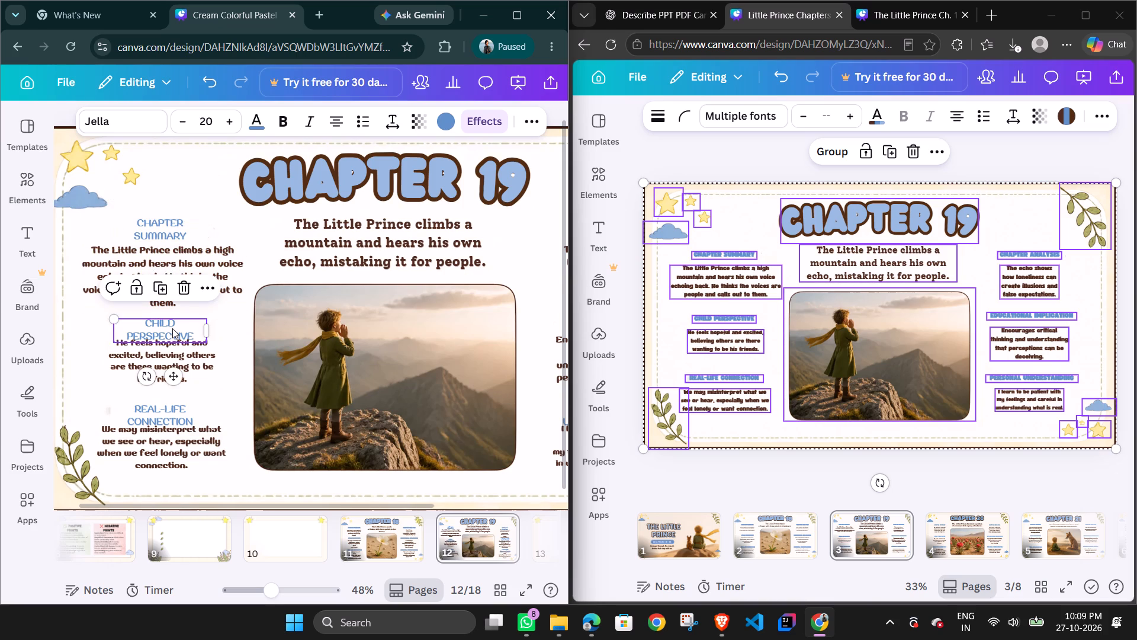
left_click(202, 365)
left_click_drag(202, 365, 202, 366)
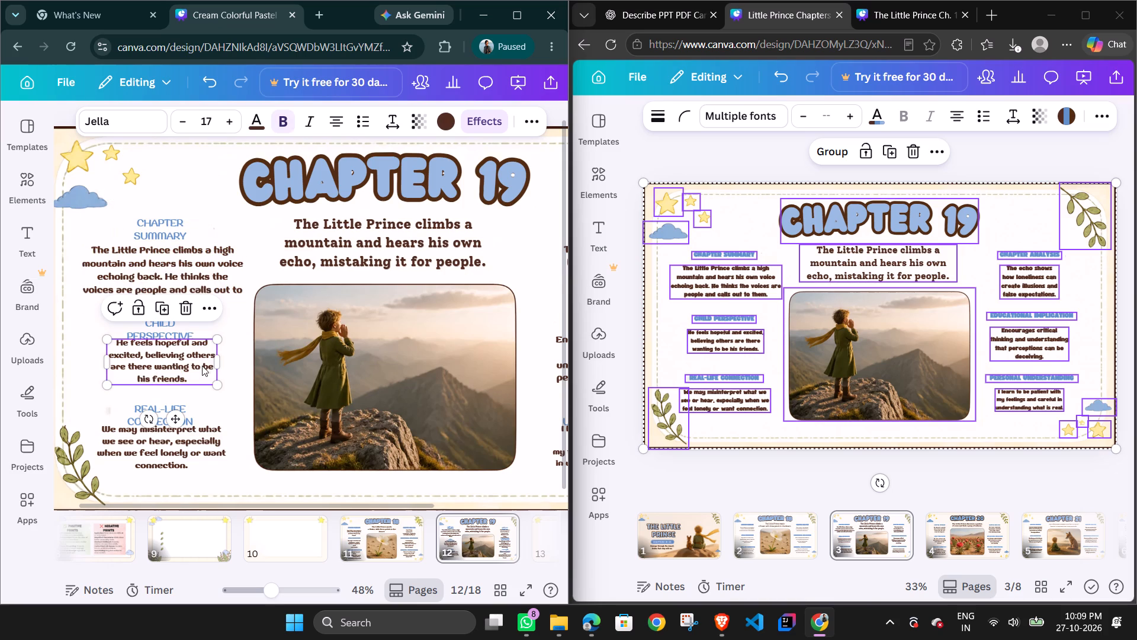
left_click_drag(202, 366, 202, 372)
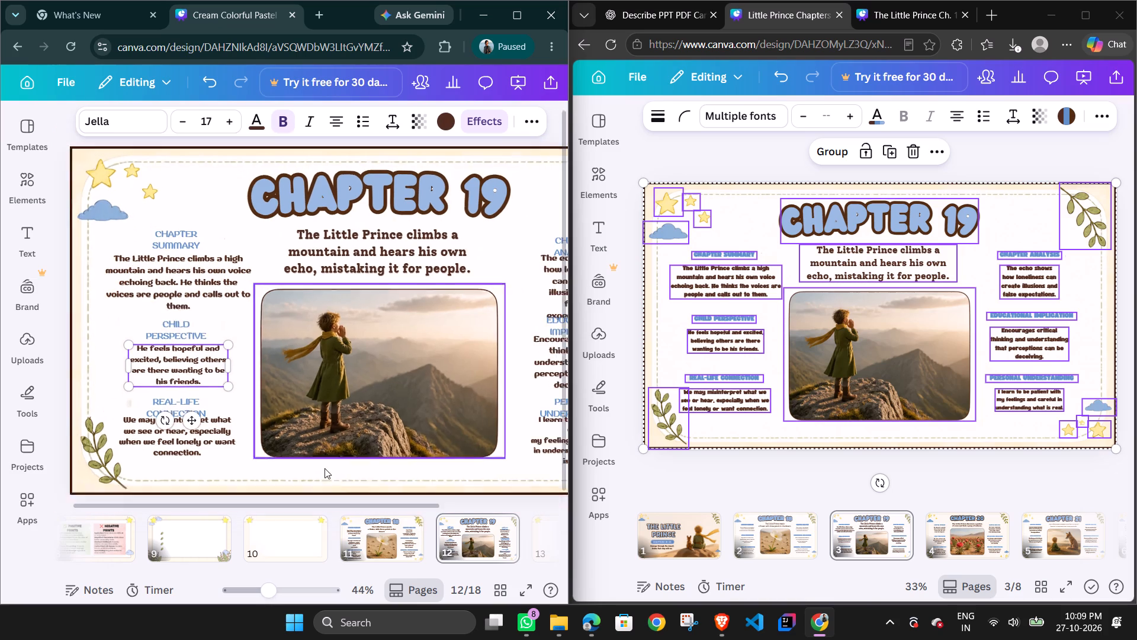
left_click(500, 145)
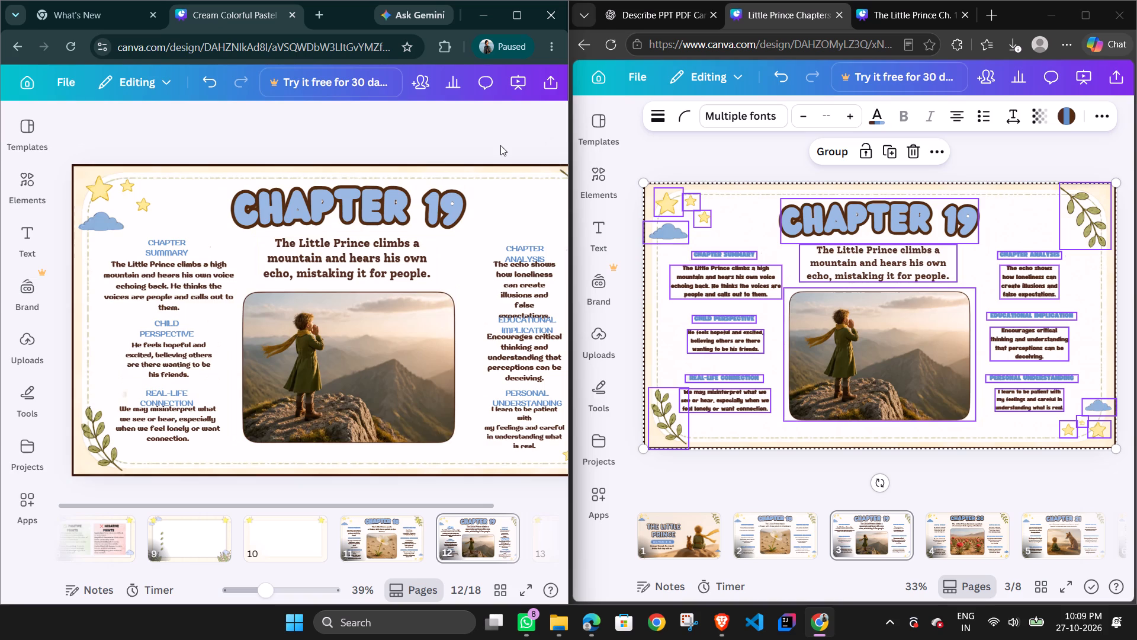
Move the Chapter Analysis heading and paragraph up, and lower the Personal Understanding paragraph away from its heading.
scroll(390, 290, "left", 1)
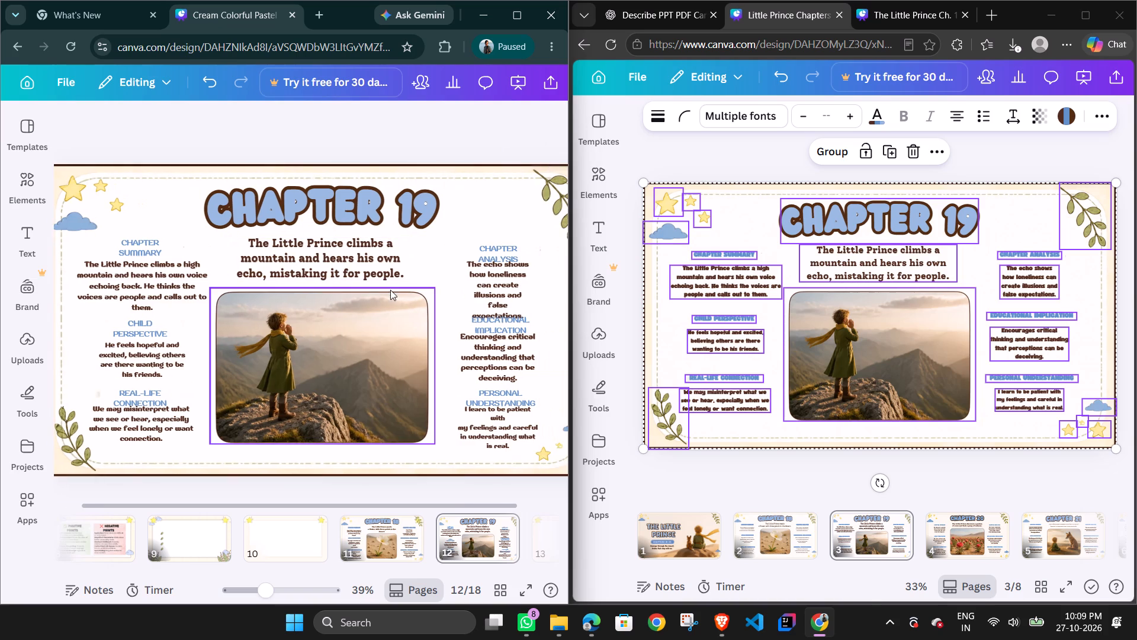
left_click(496, 243)
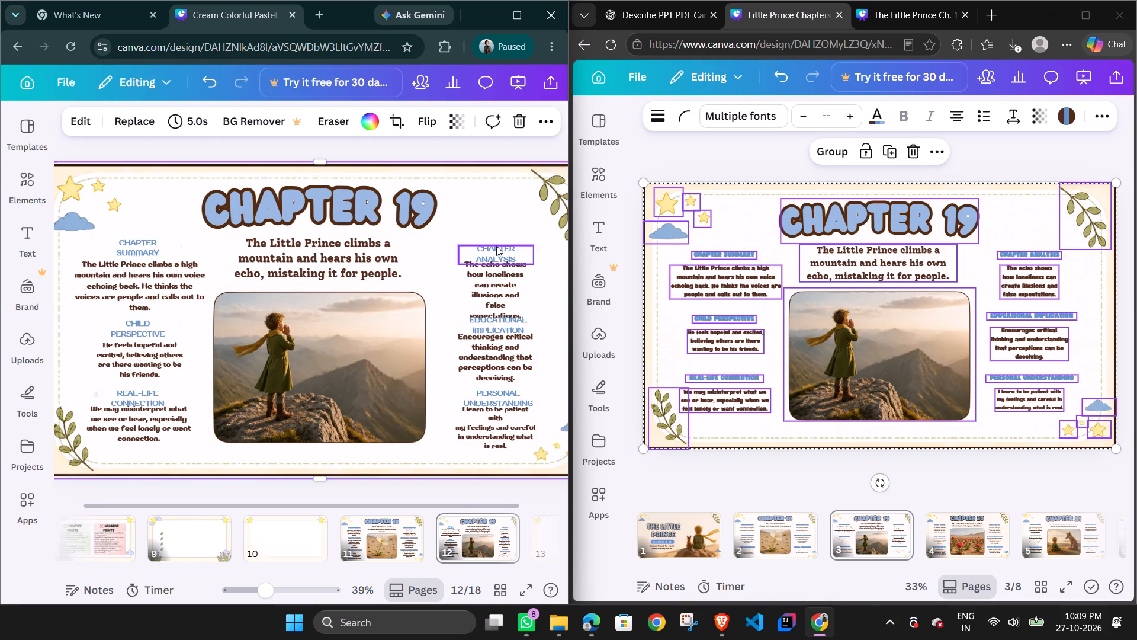
left_click(496, 249)
left_click(496, 249)
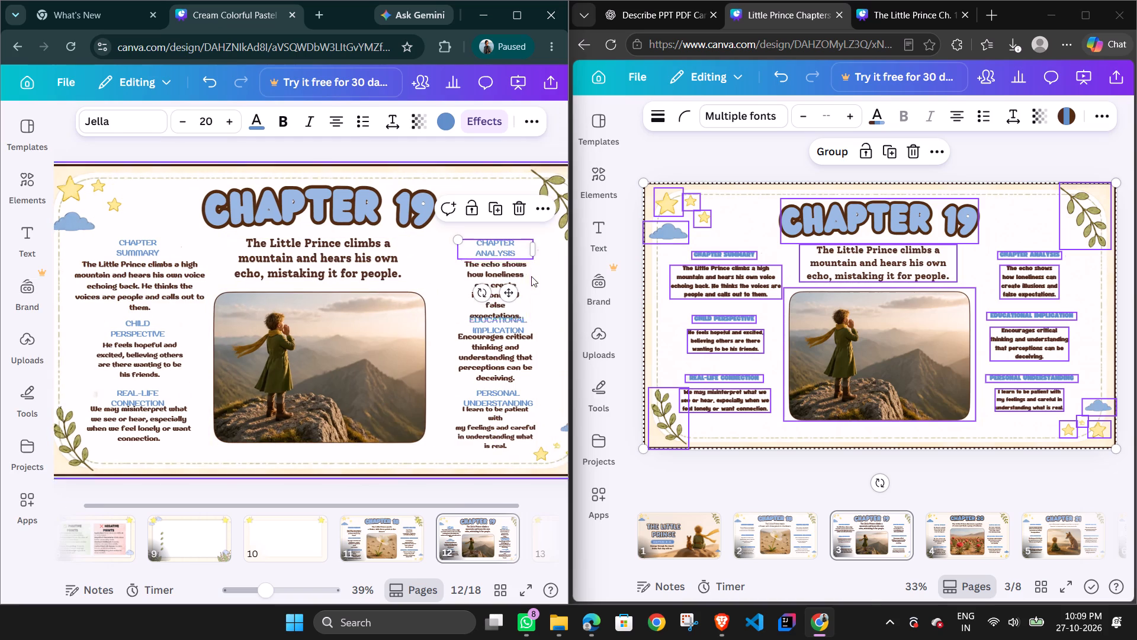
scroll(516, 369, "up", 1)
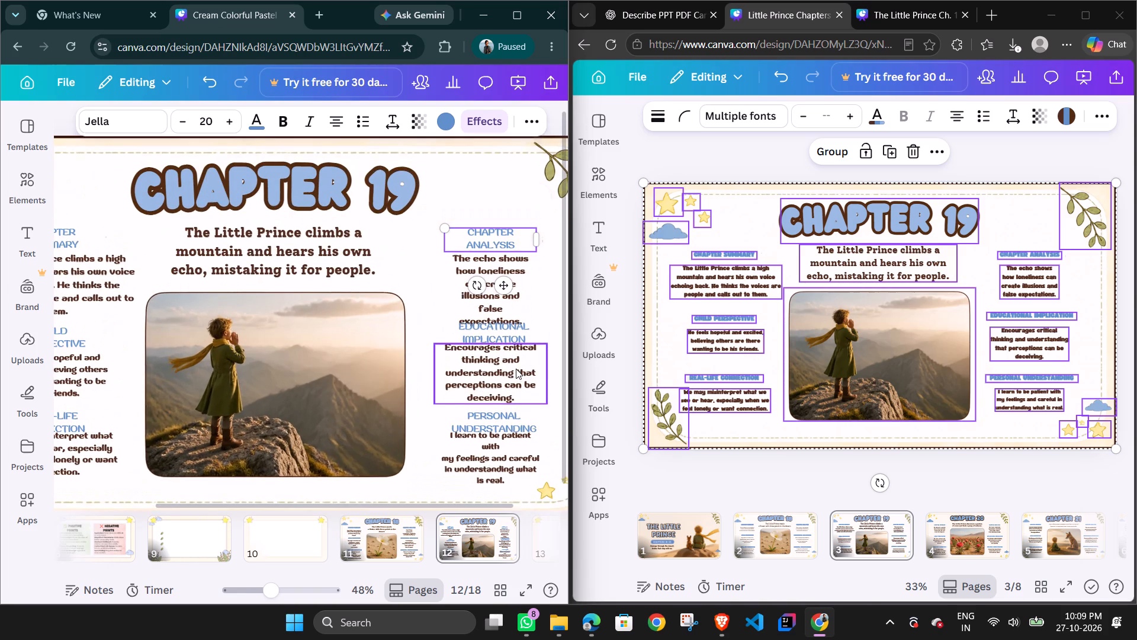
scroll(516, 369, "down", 1)
left_click_drag(491, 367, 491, 378)
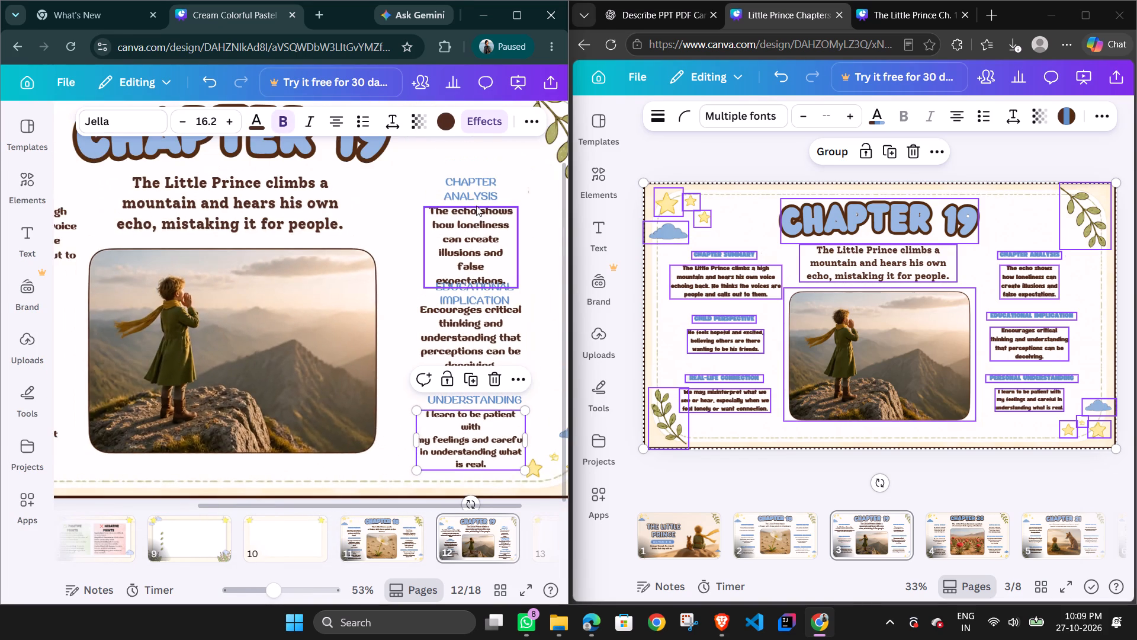
left_click_drag(479, 190, 477, 181)
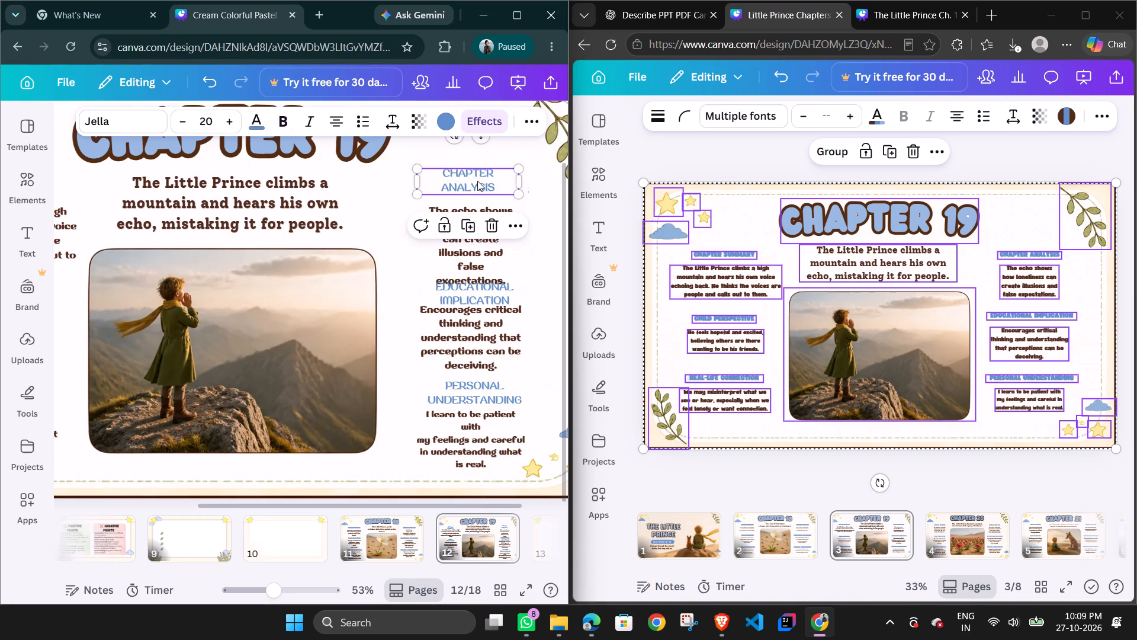
left_click(537, 206)
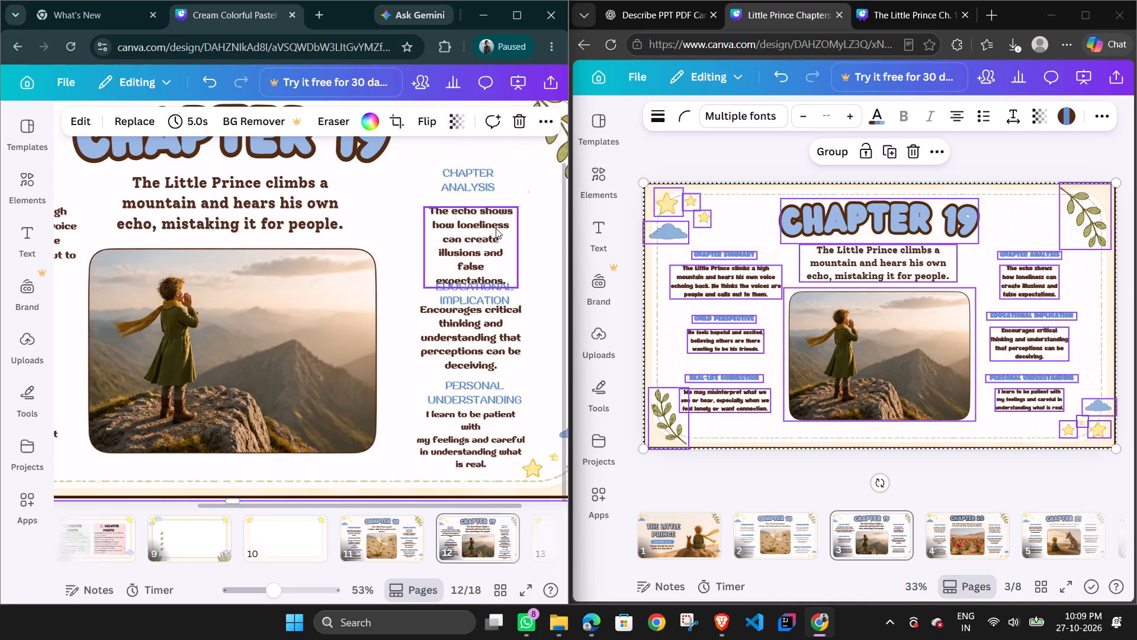
left_click_drag(496, 228, 496, 219)
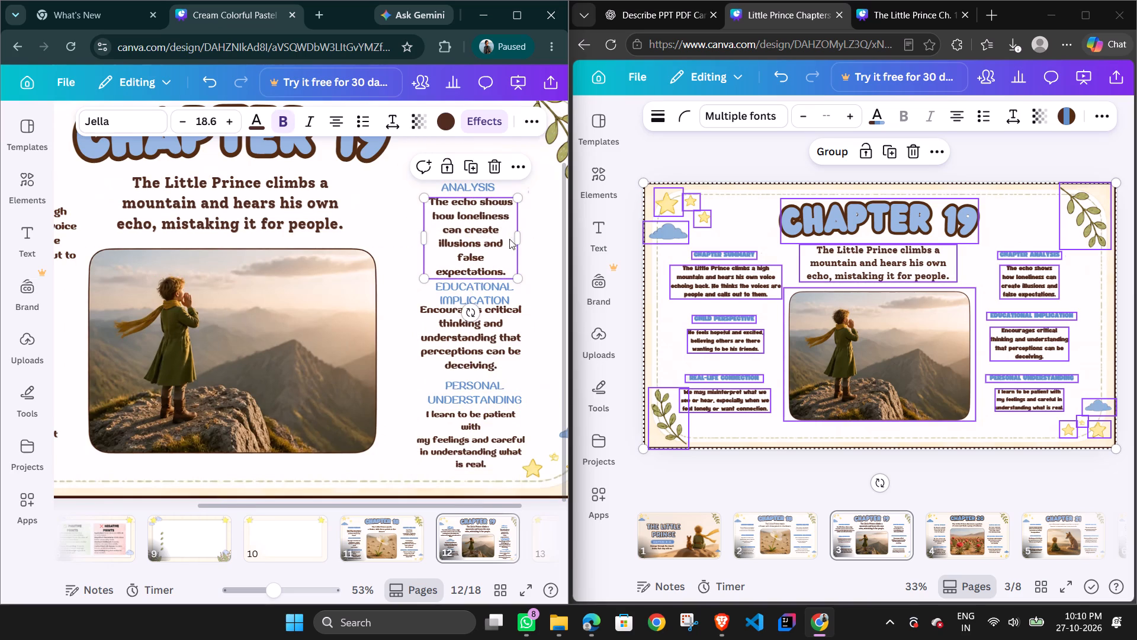
left_click(547, 256)
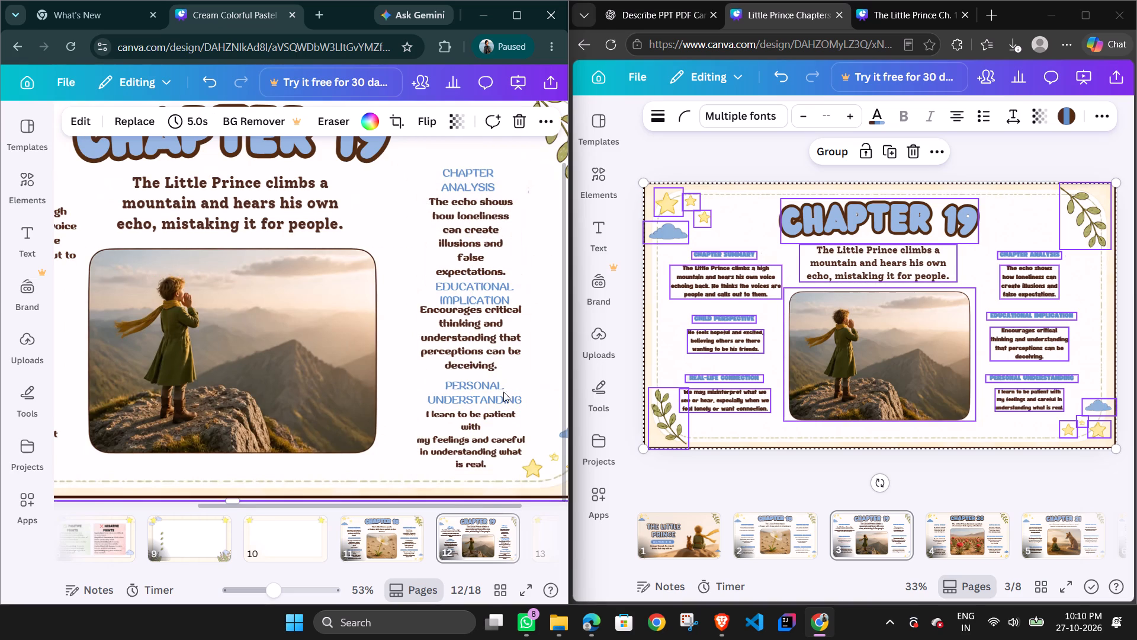
Lower the Personal Understanding paragraph and heading, and shift the Educational Implication paragraph down below its heading.
left_click(484, 416)
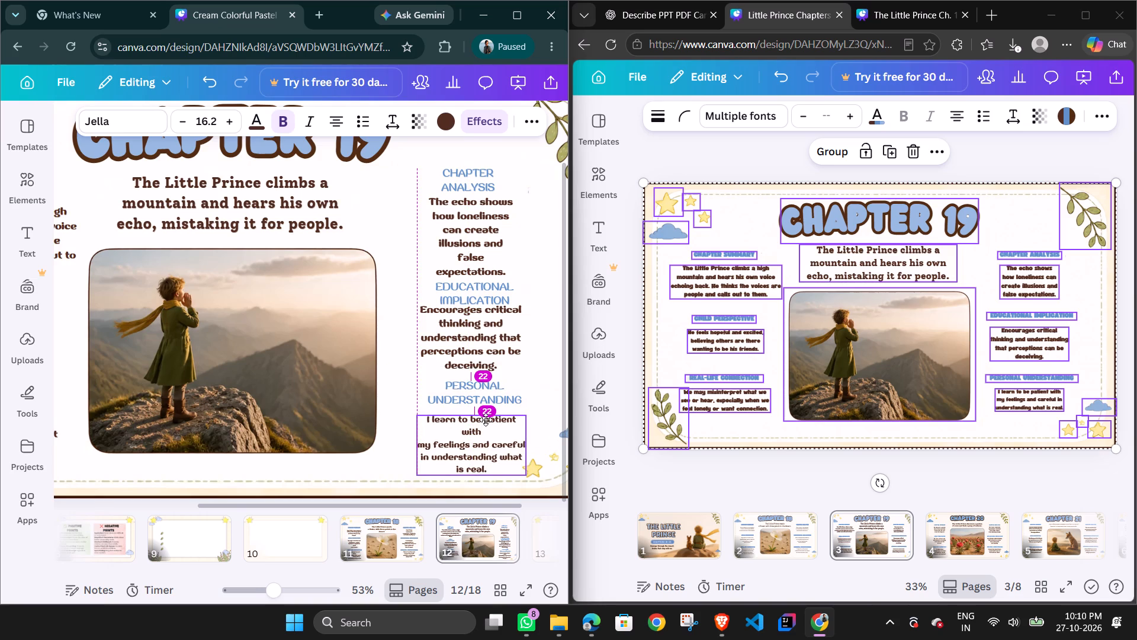
left_click(483, 398)
left_click(483, 398)
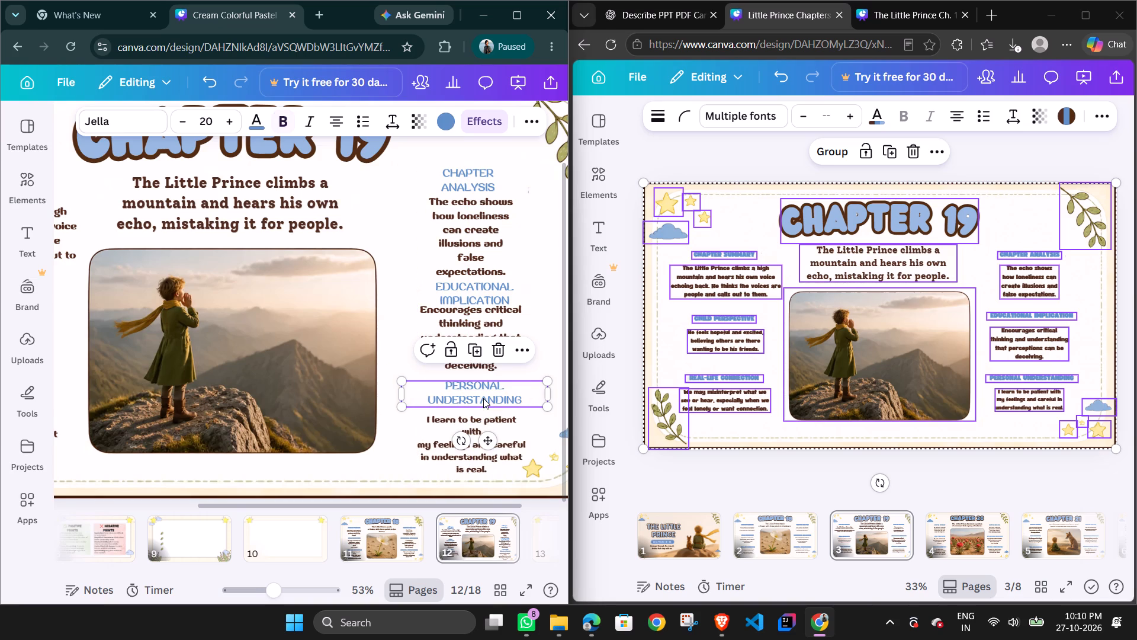
left_click(483, 332)
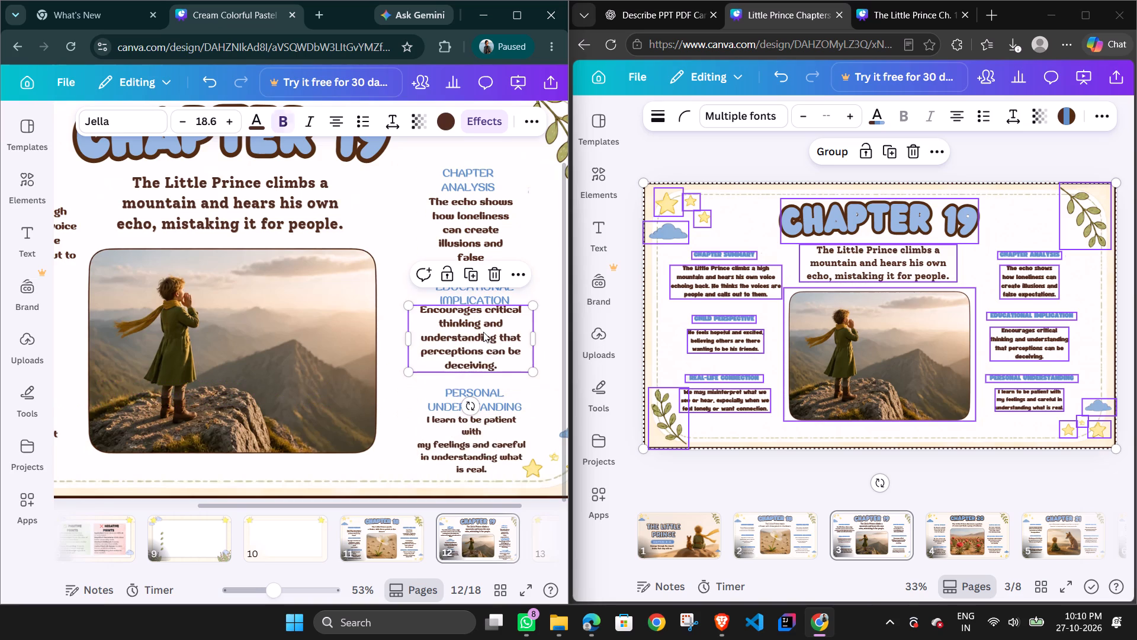
left_click_drag(483, 332, 486, 337)
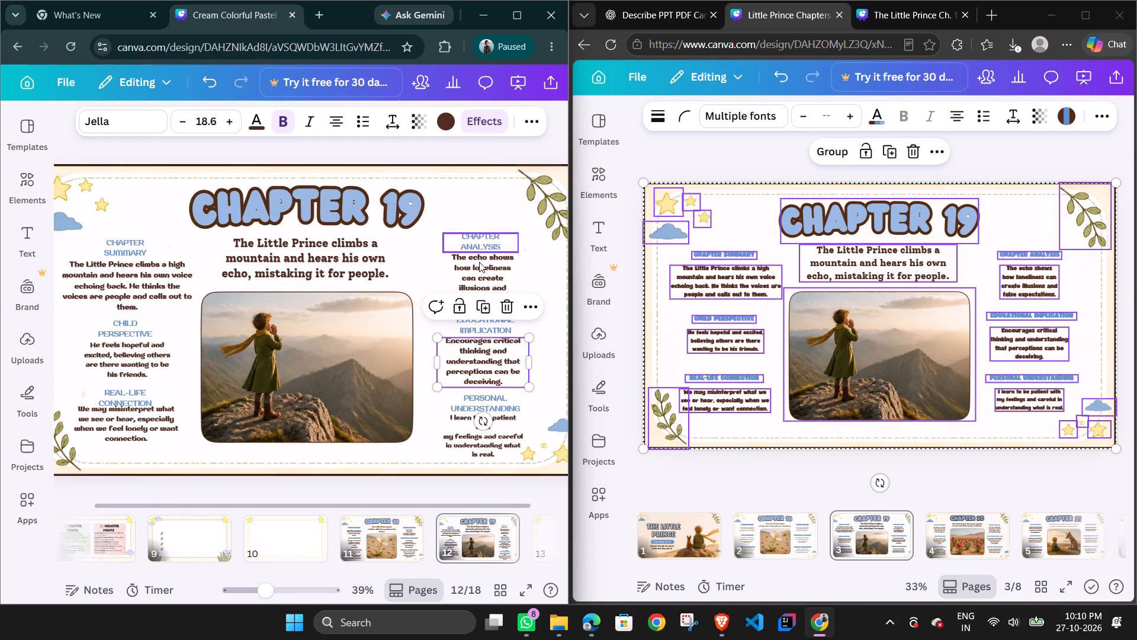
left_click(489, 154)
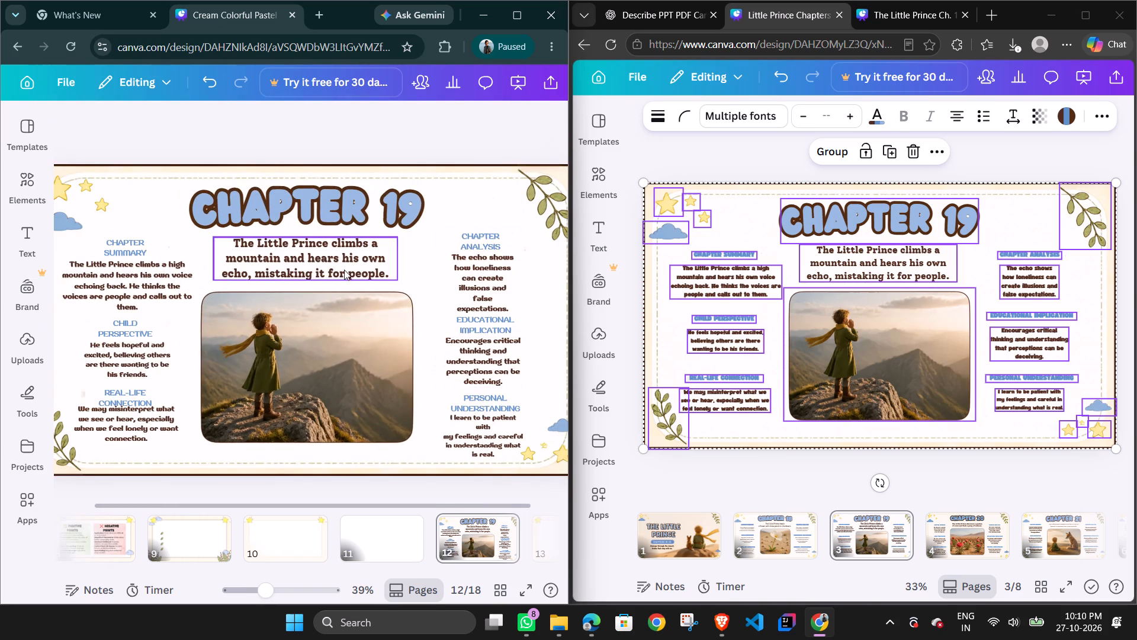
Nudge the Chapter Summary heading and its paragraph slightly to the right, keeping the paragraph close below the heading.
left_click(162, 256)
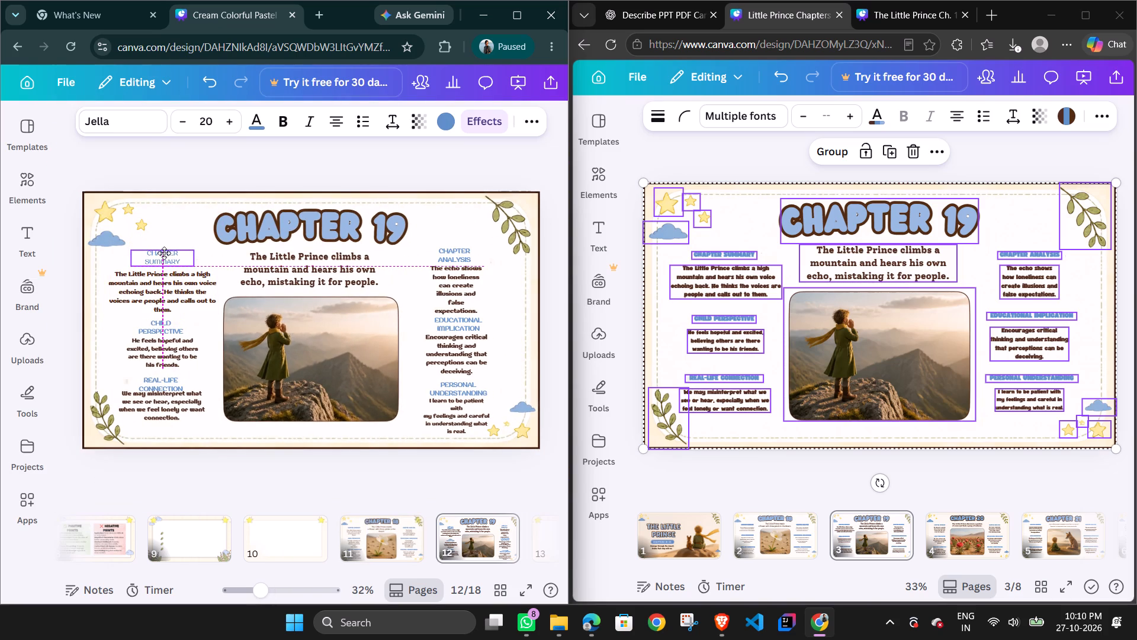
left_click(319, 171)
left_click(166, 293)
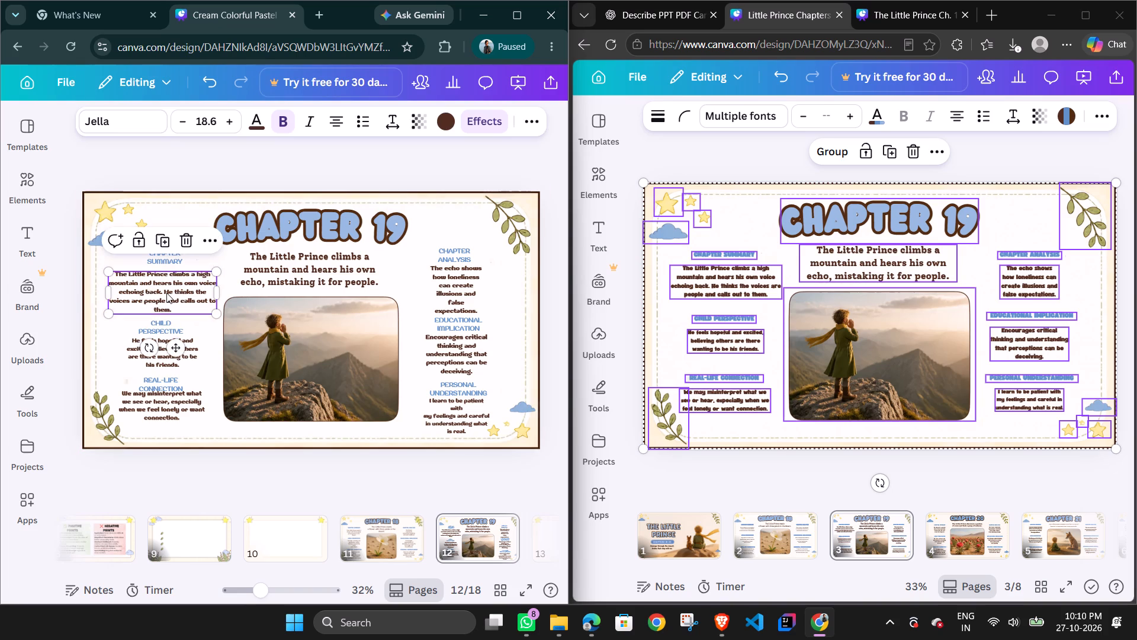
left_click(306, 180)
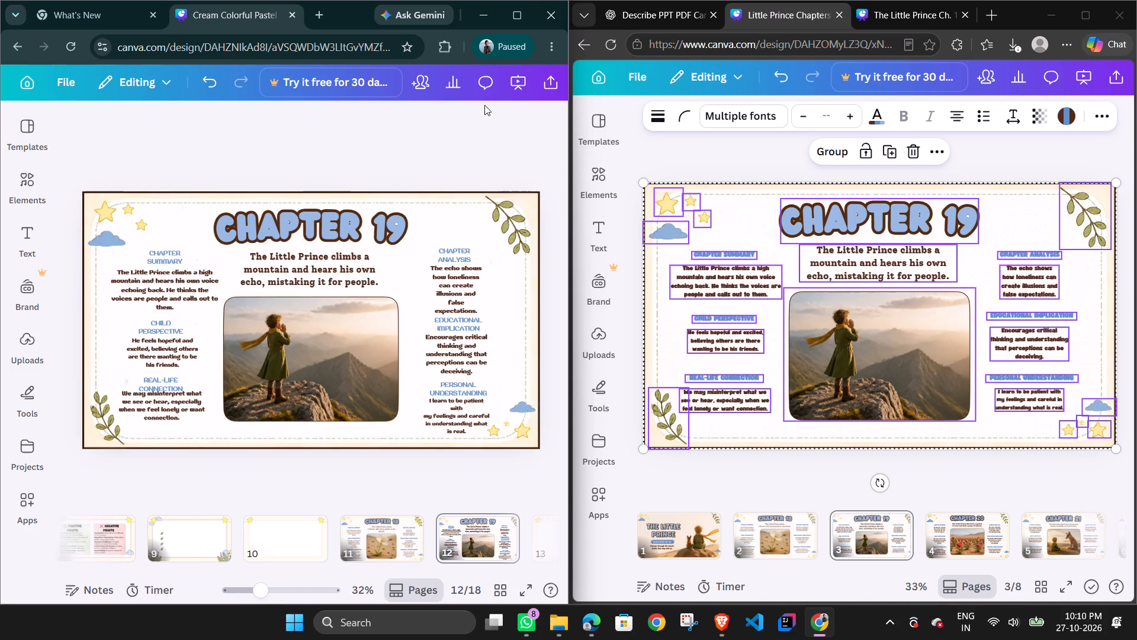
Check the Chapter 19 page in full-screen presentation and move the Real-Life Connection paragraph down clear of its heading.
left_click(517, 4)
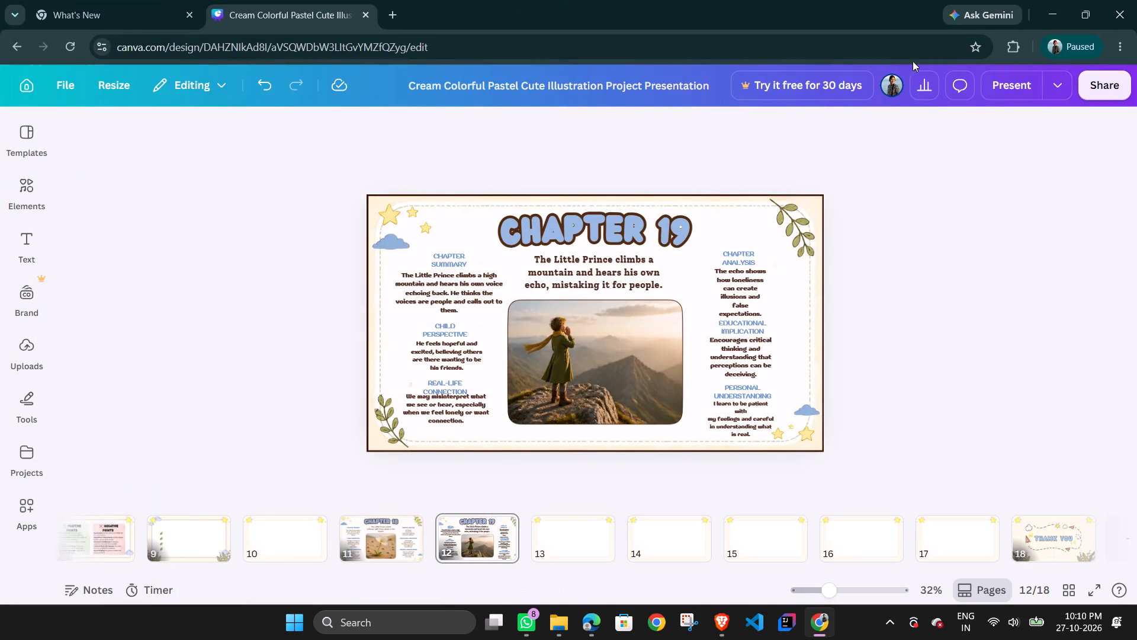
left_click(990, 78)
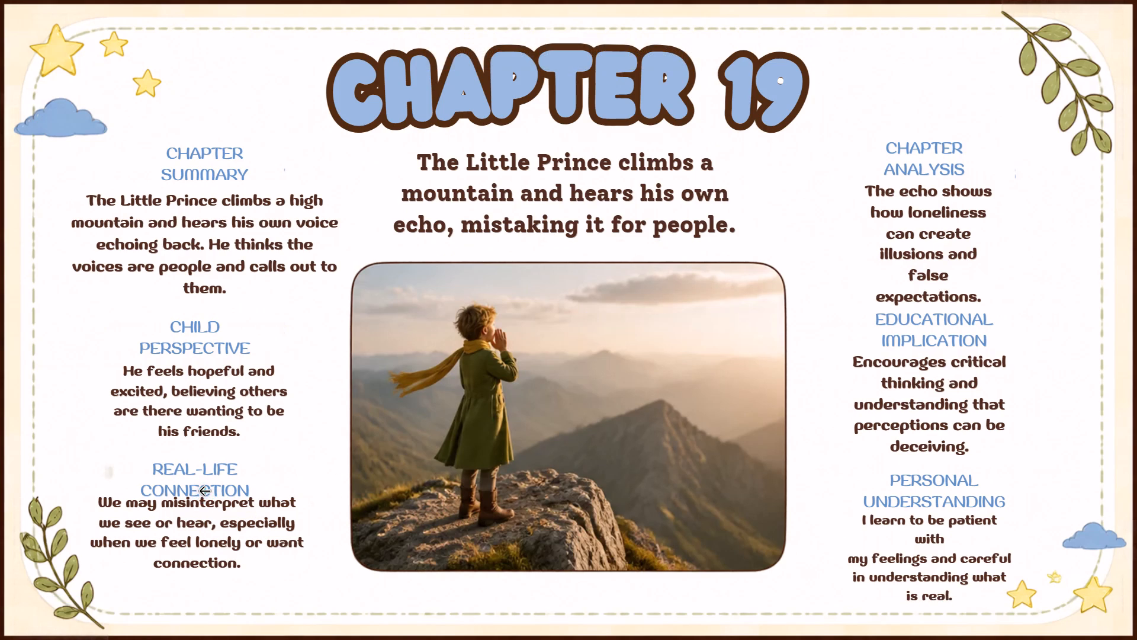
key("Escape")
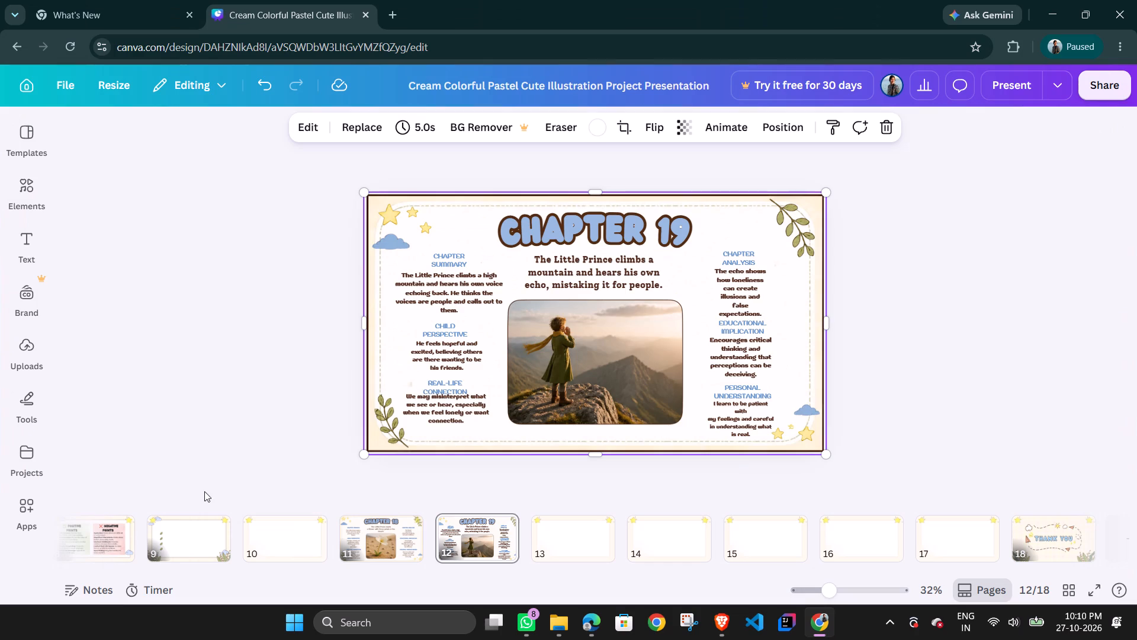
left_click(445, 405)
left_click_drag(445, 405, 446, 413)
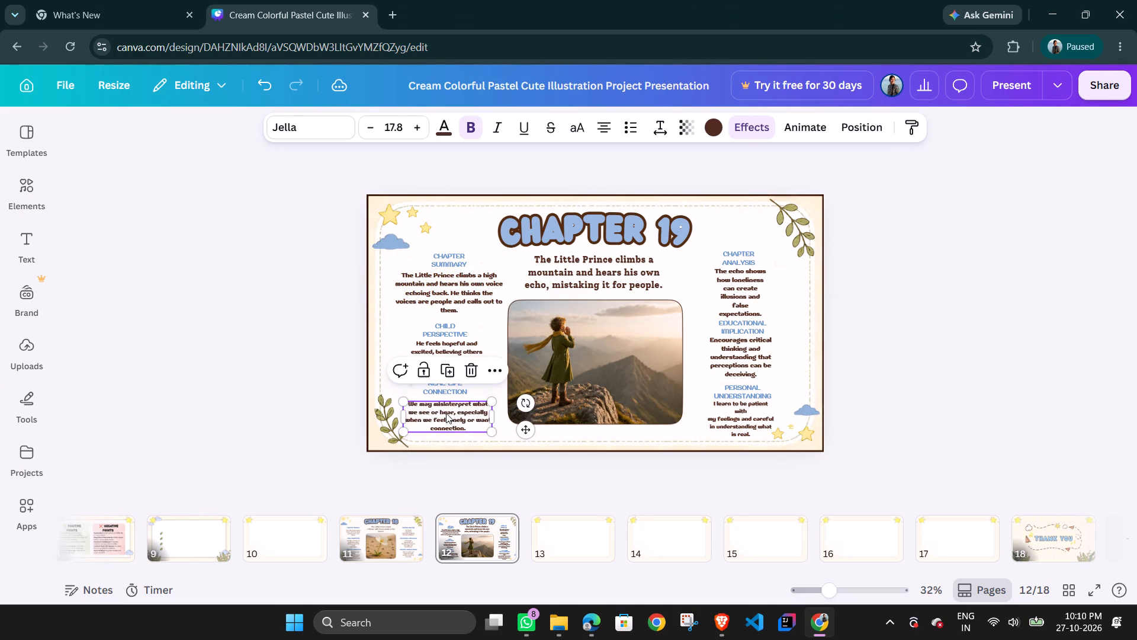
left_click(315, 383)
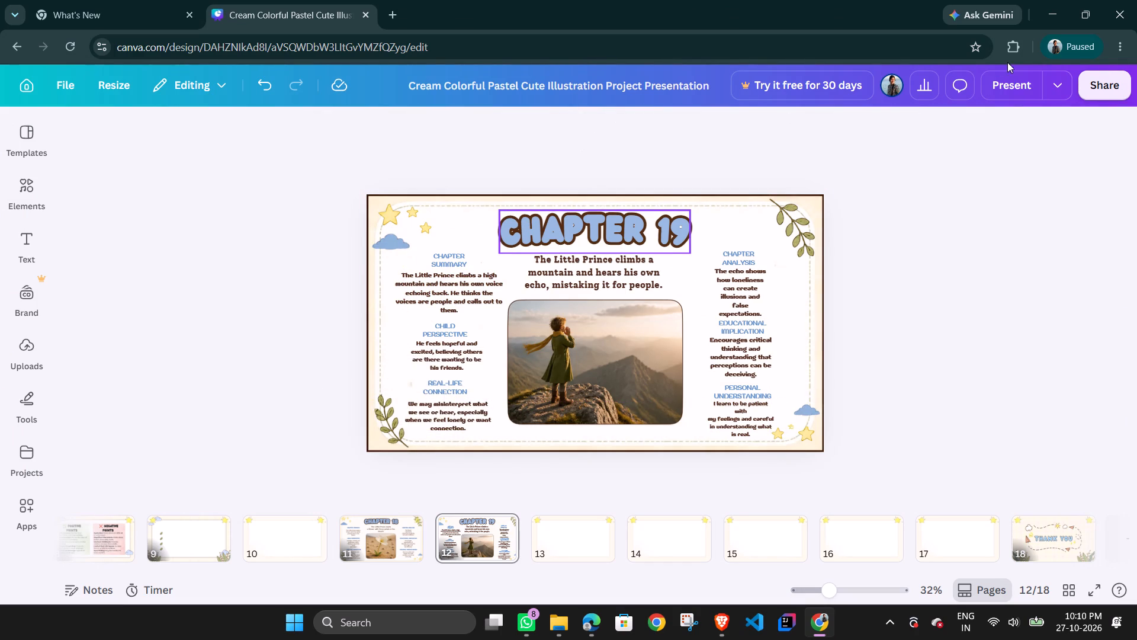
left_click(1003, 84)
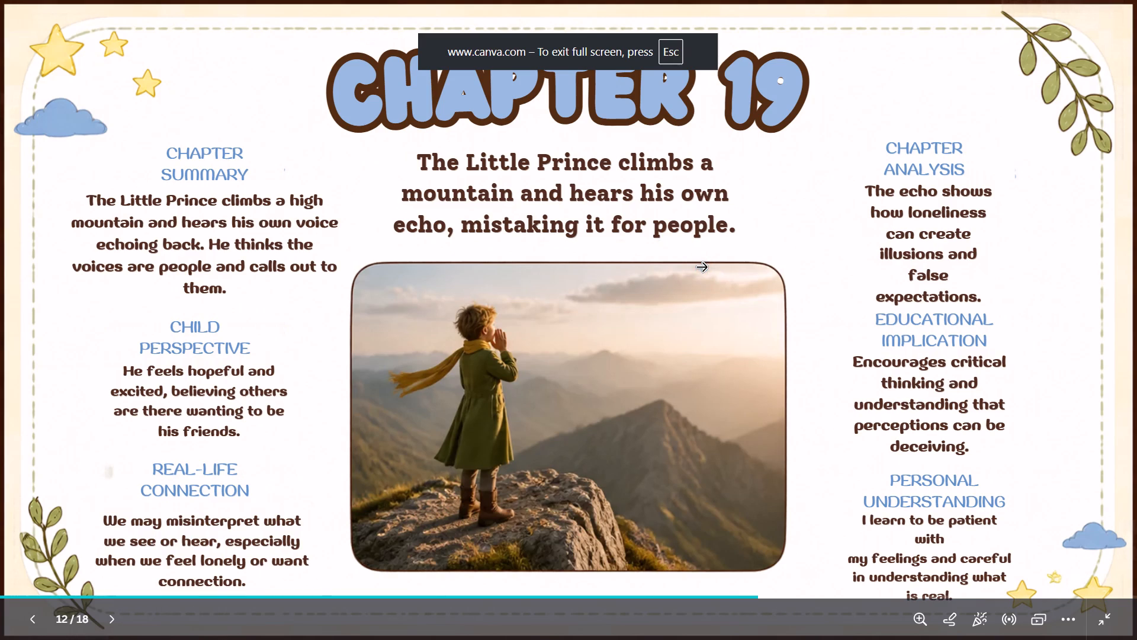
key("Escape")
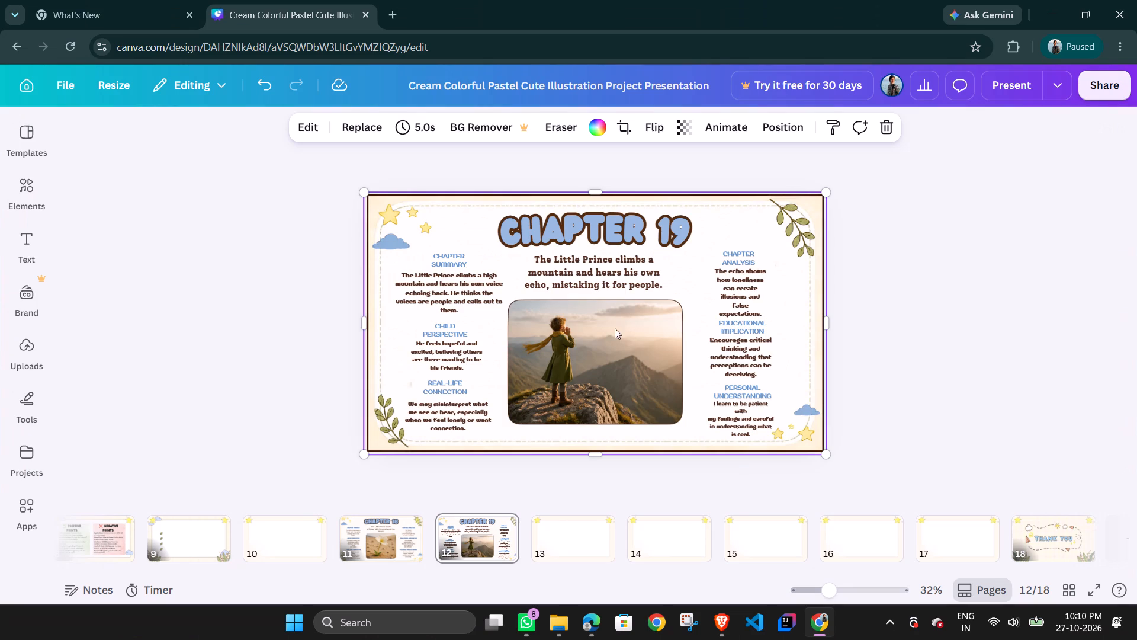
Open blank page 13 and copy the background image of the Chapter 20 page from the Little Prince presentation.
left_click(555, 537)
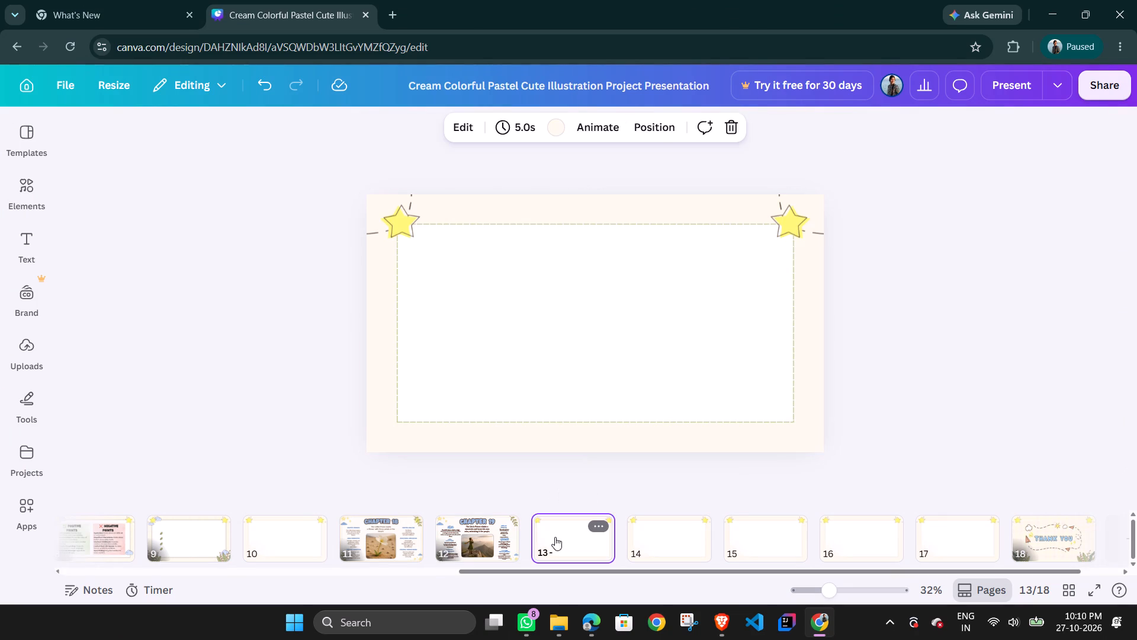
key("super+Left")
left_click(746, 157)
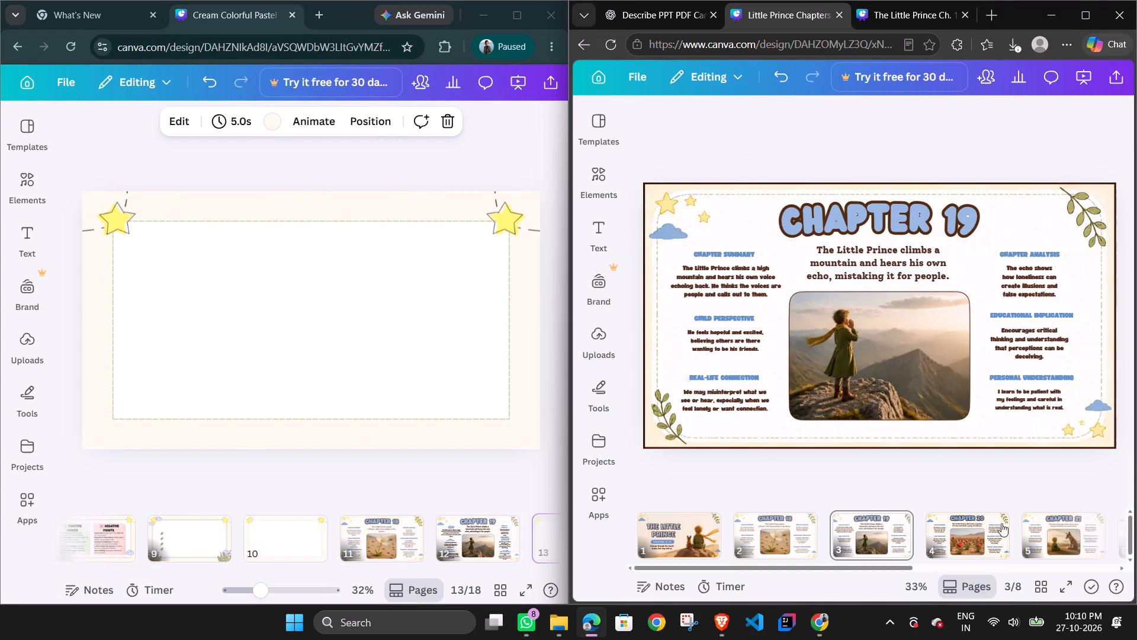
left_click(971, 532)
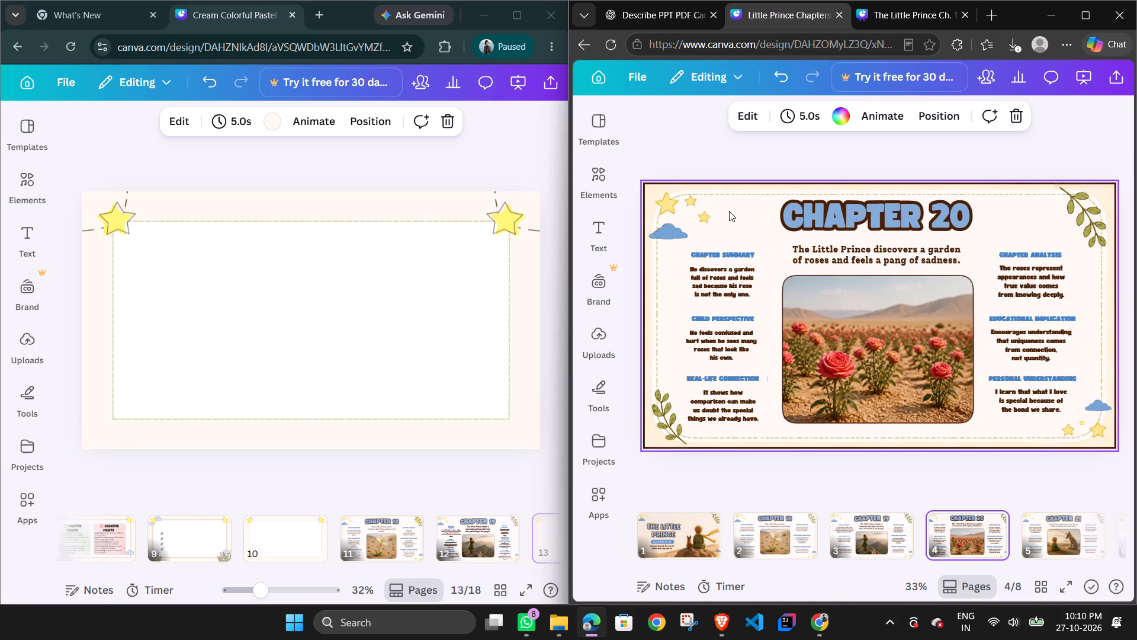
left_click(729, 211)
key("ctrl+c")
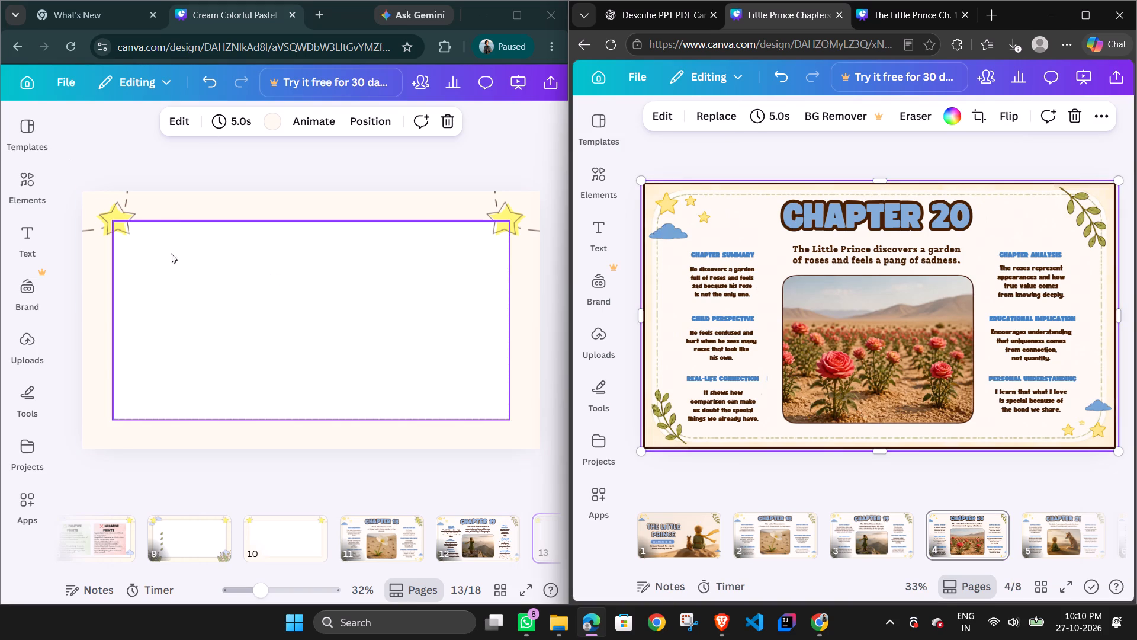
Remove the dashed frame and both stars from page 13 and paste in the copied Chapter 20 background.
left_click(164, 251)
key("Delete")
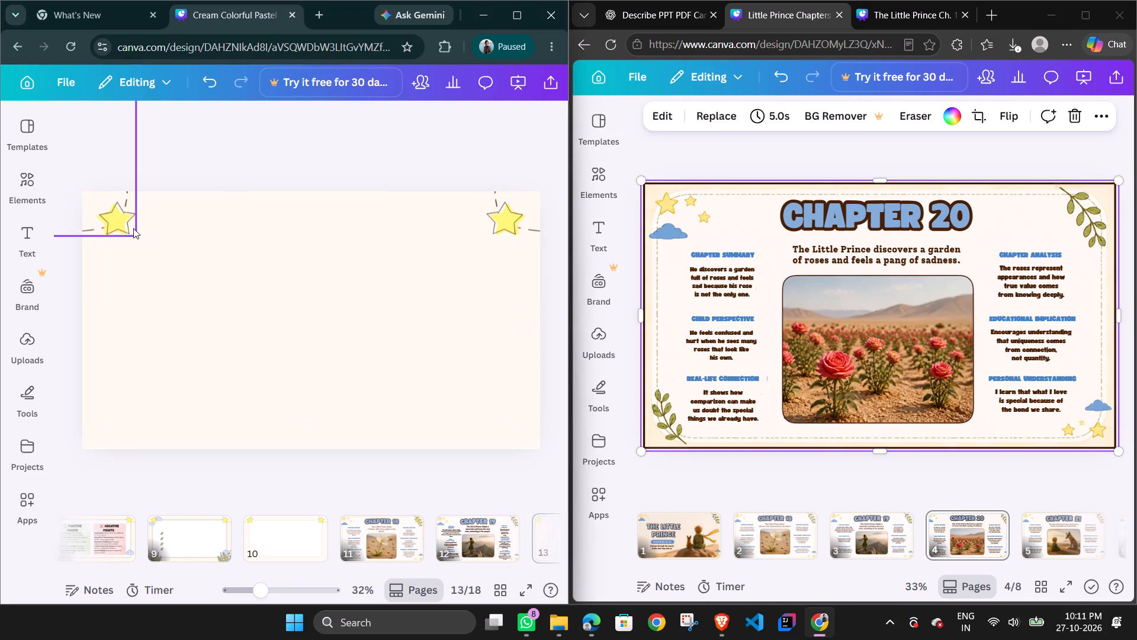
left_click(133, 228)
key("Delete")
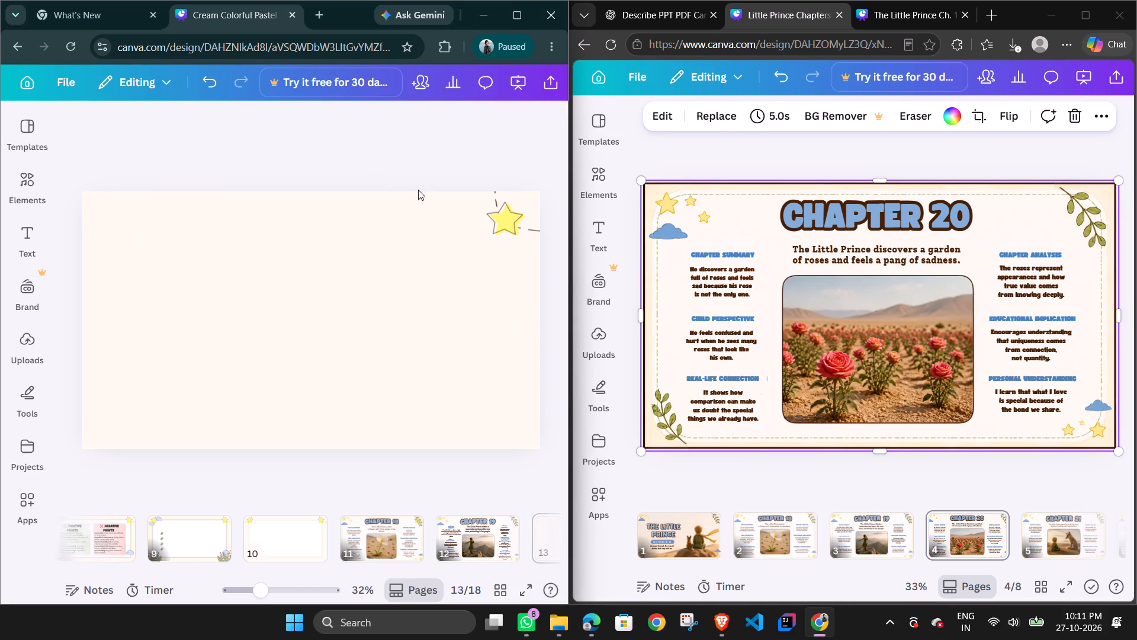
left_click(525, 219)
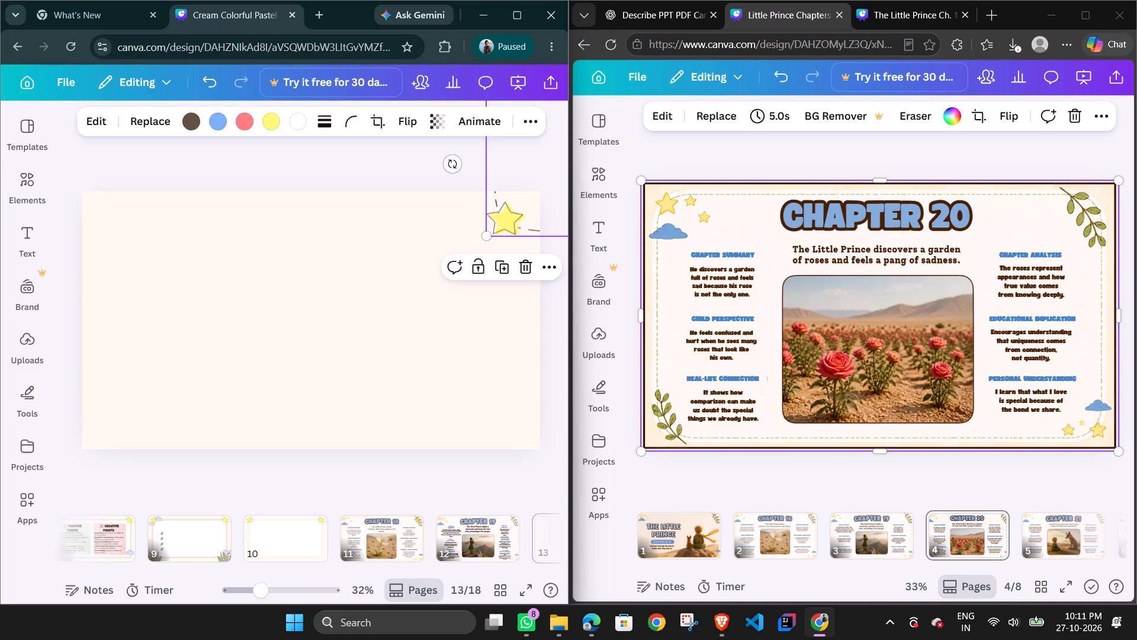
key("ctrl+v")
left_click(372, 271)
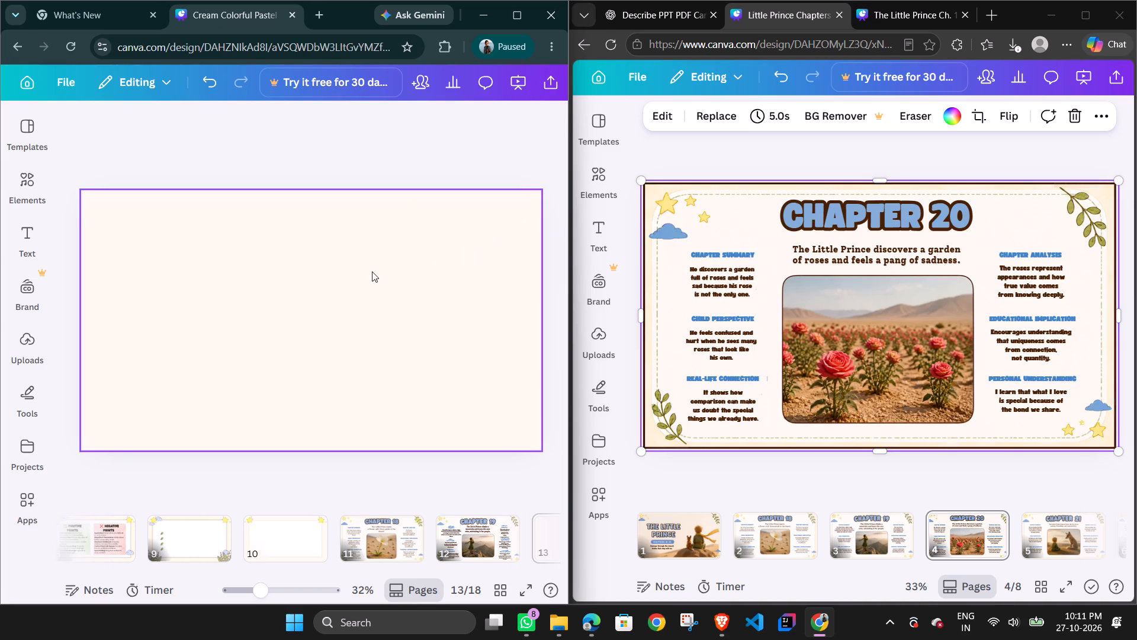
key("ctrl+v")
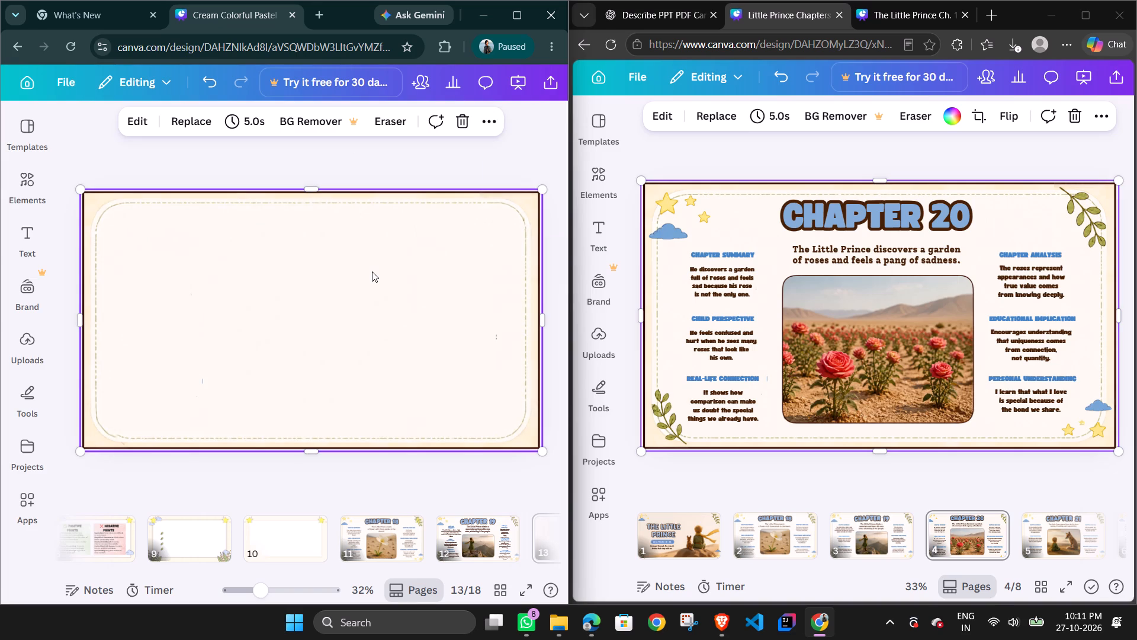
Copy all the elements of the source Chapter 20 page and paste them onto page 13.
left_click_drag(635, 162, 1134, 450)
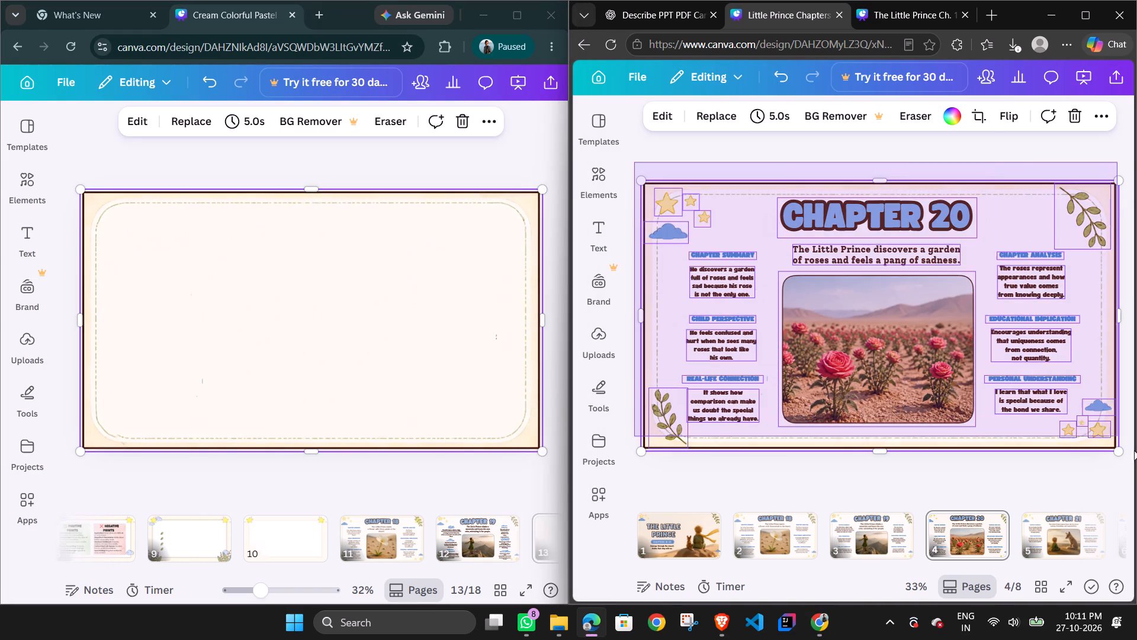
left_click_drag(1134, 450, 1129, 470)
key("ctrl+c")
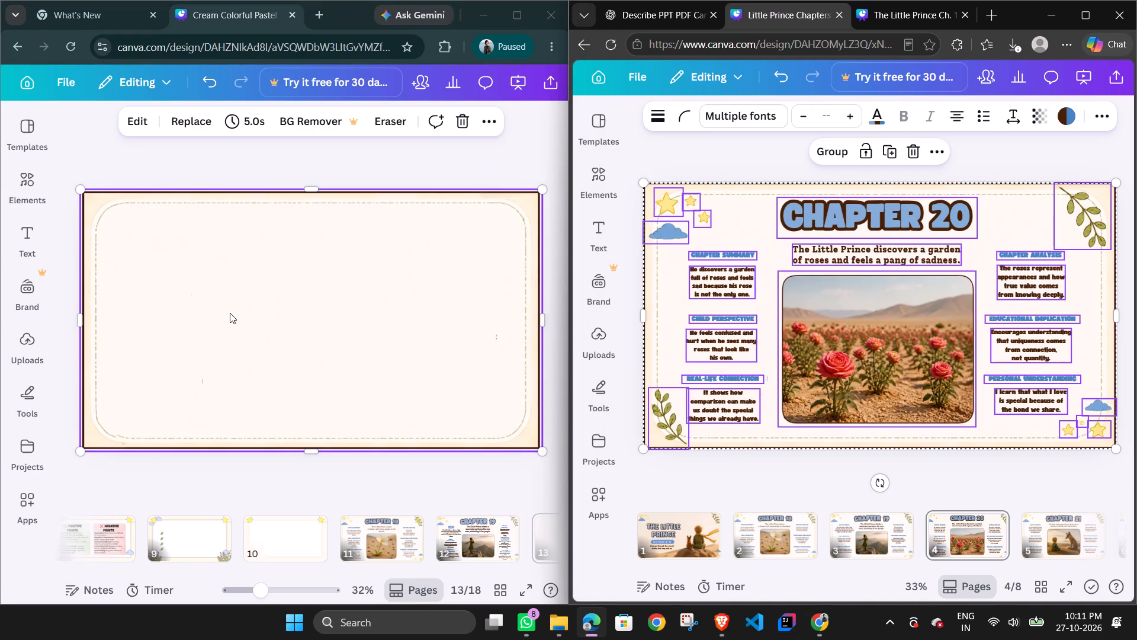
left_click(230, 313)
key("ctrl+v")
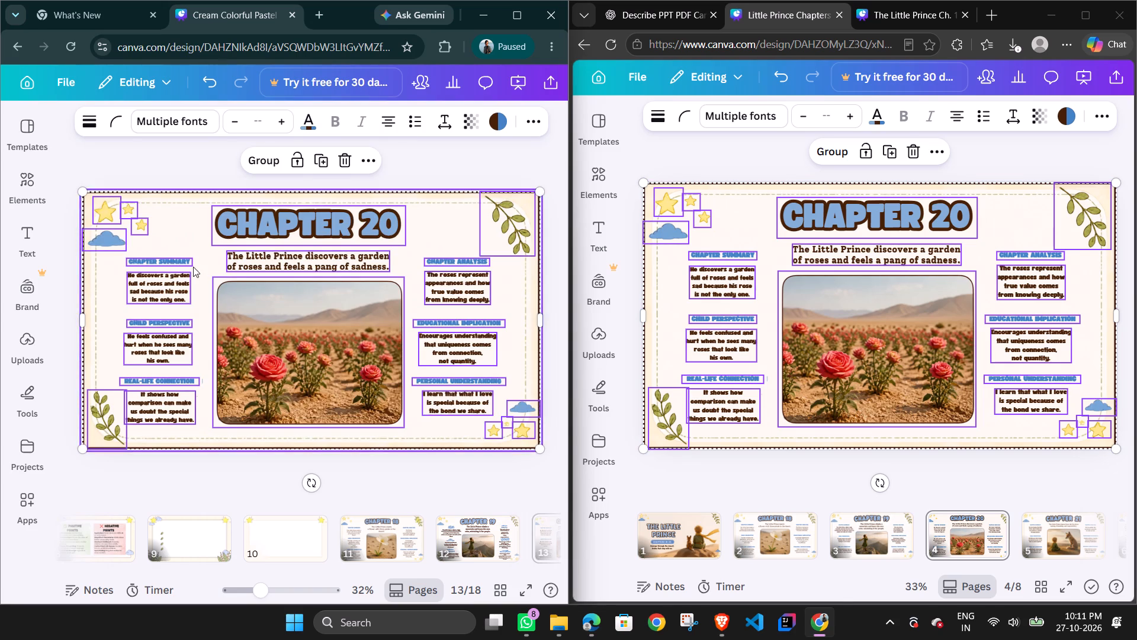
Change the Funtastic text on the whole Chapter 20 page to the Jella font.
left_click(171, 276)
left_click(210, 172)
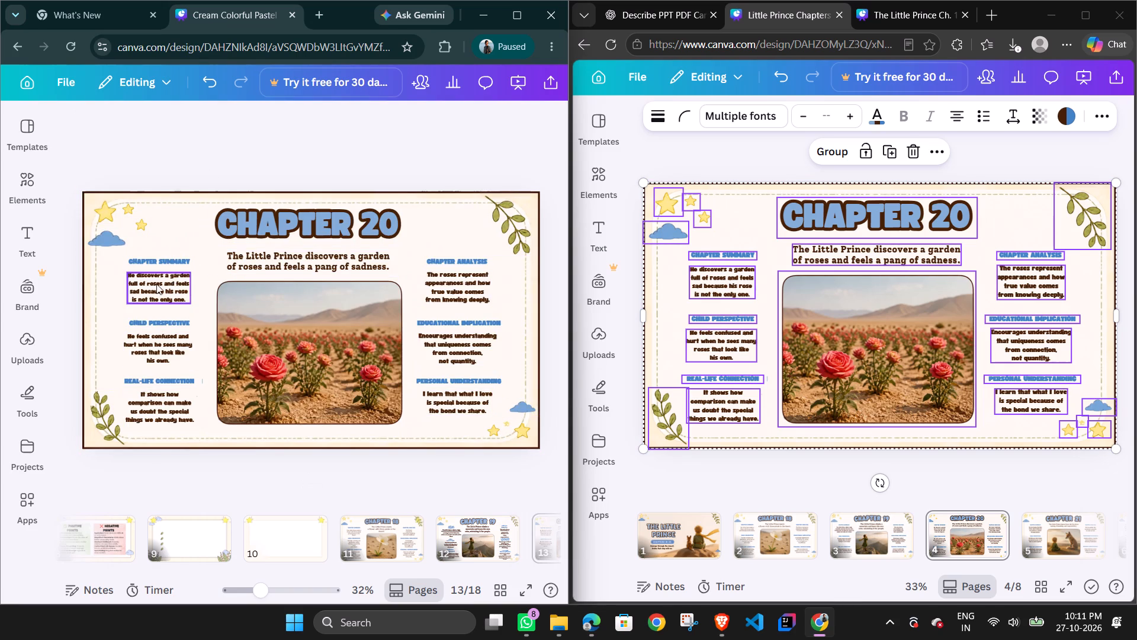
left_click(156, 288)
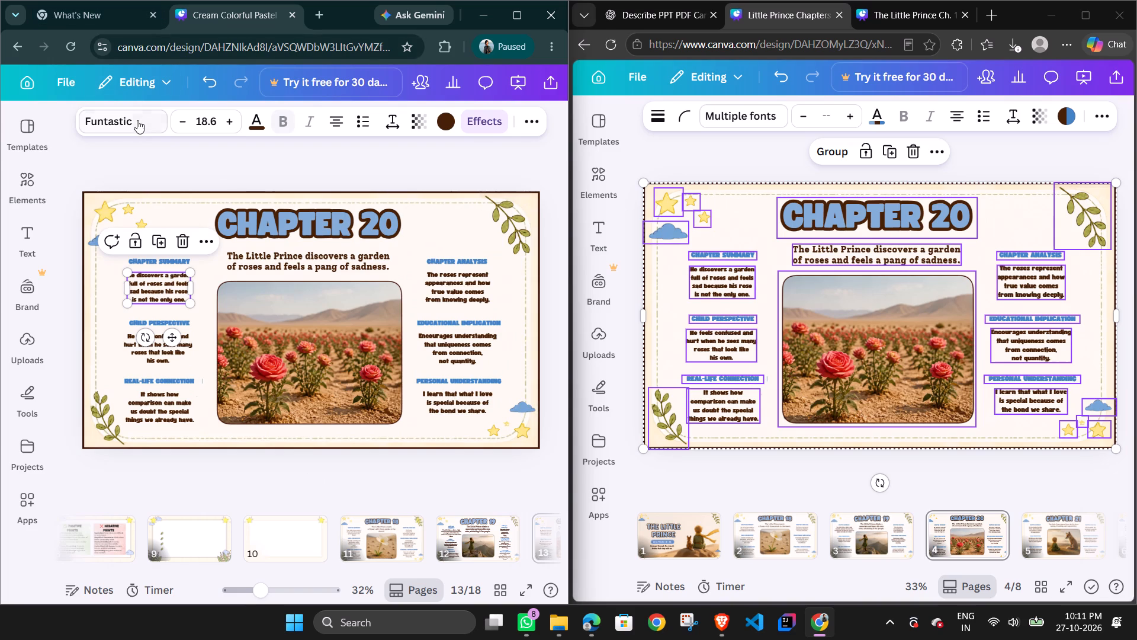
left_click(137, 120)
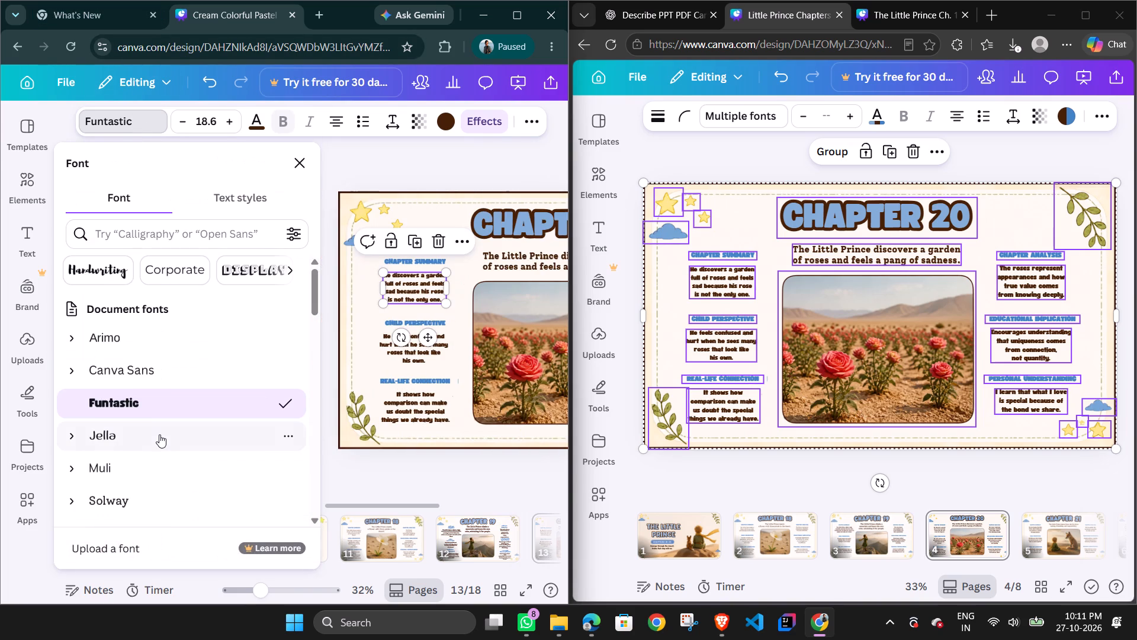
left_click(159, 434)
left_click(153, 540)
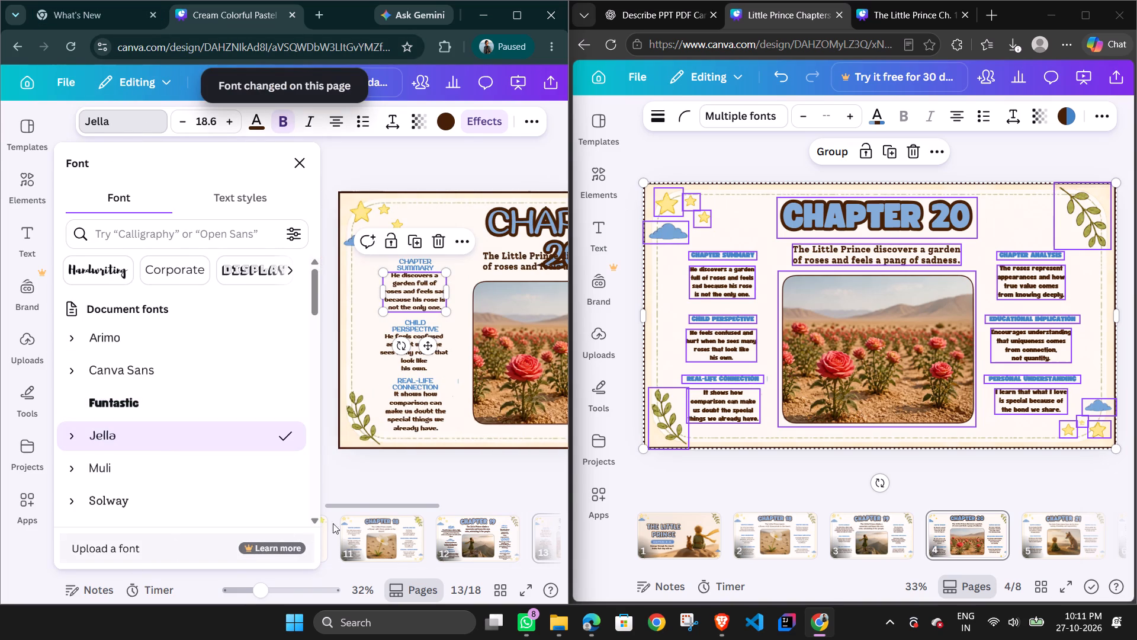
left_click(444, 467)
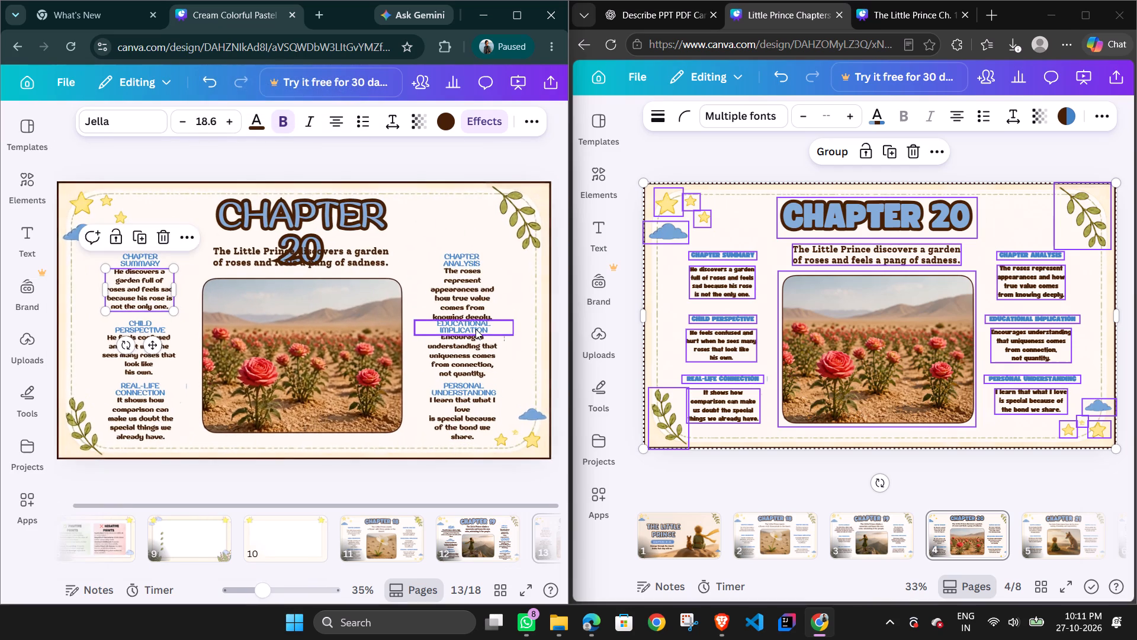
Move the Chapter Analysis heading up, clear of the paragraph beneath it.
left_click(464, 248)
left_click_drag(464, 248, 465, 229)
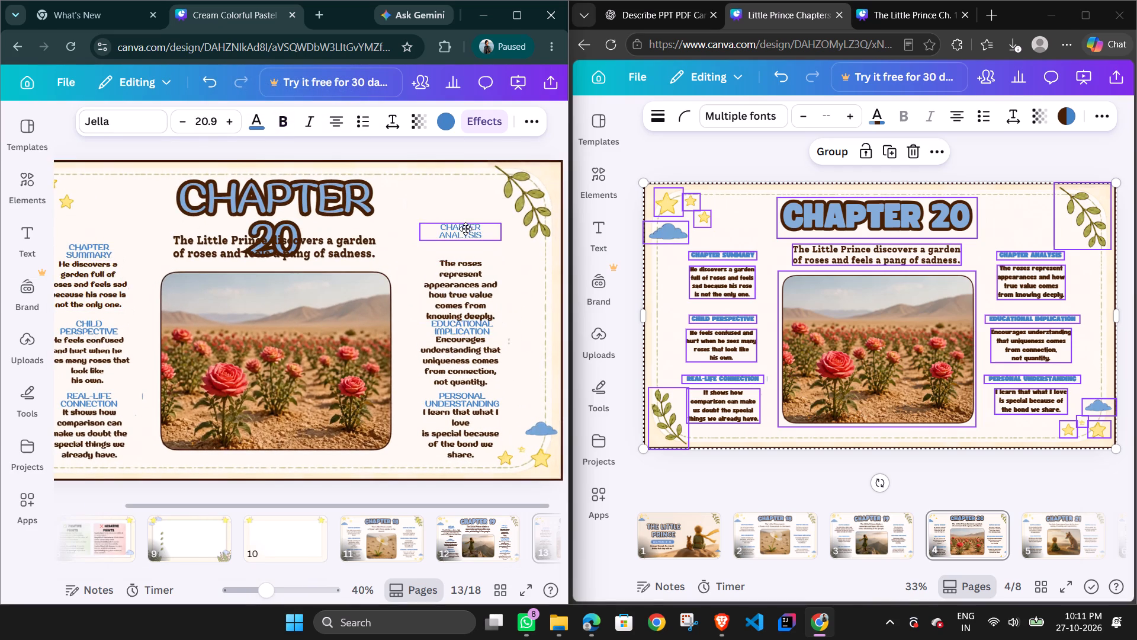
left_click_drag(465, 229, 467, 230)
Widen the Chapter 20 title's text box so the title fits on one line above the subtitle.
left_click(356, 201)
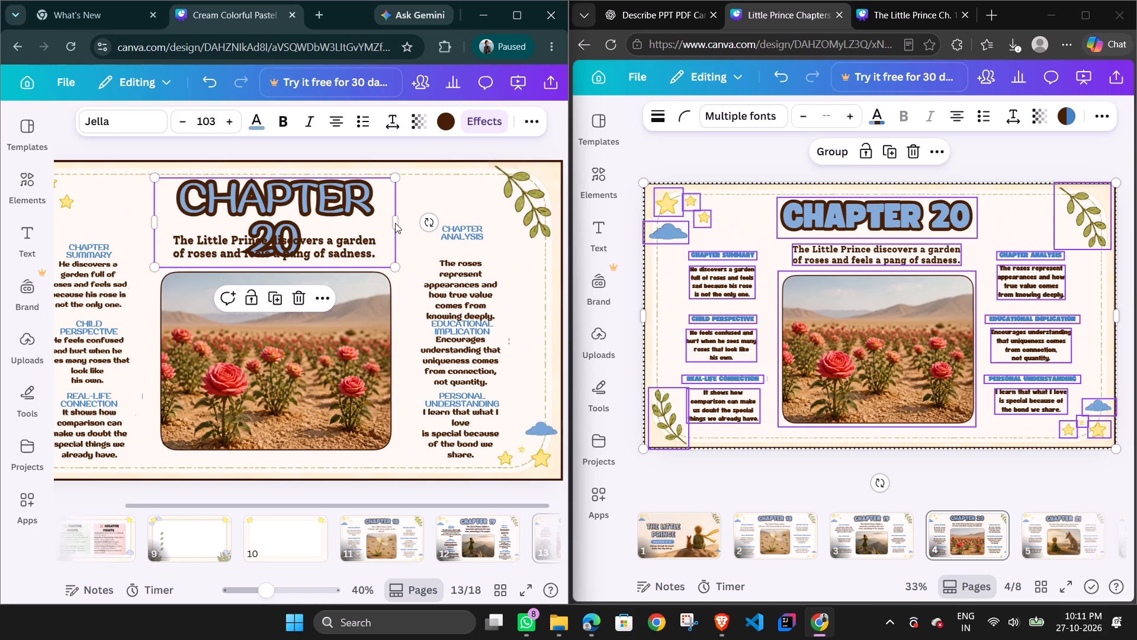
left_click_drag(399, 220, 425, 217)
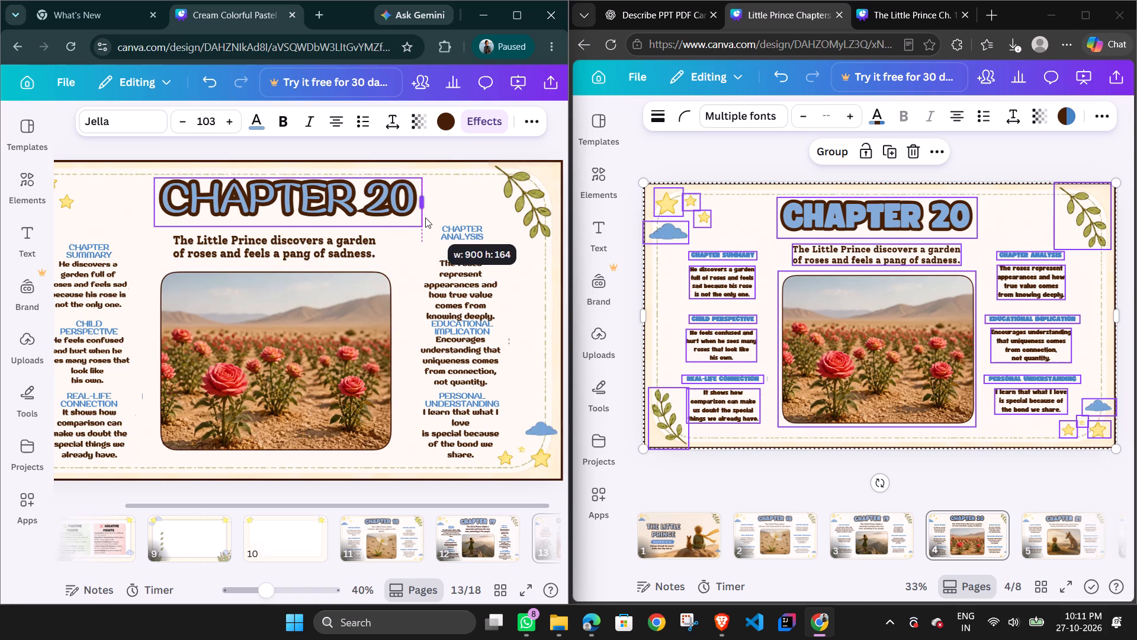
left_click_drag(425, 217, 429, 217)
left_click(533, 144)
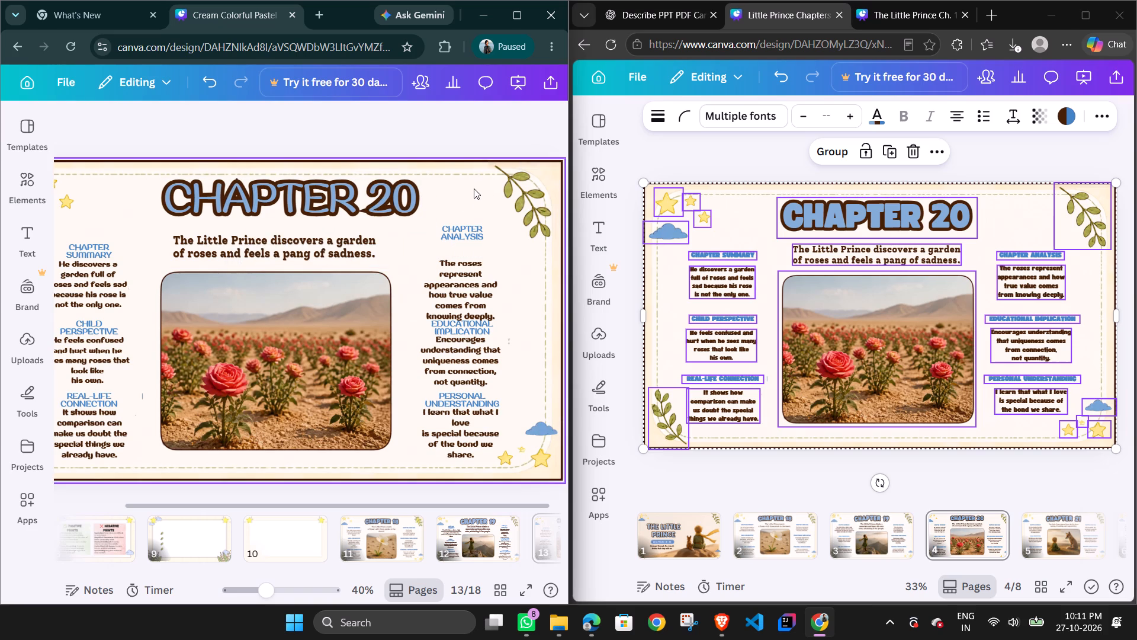
Move the Chapter Analysis paragraph up close below its heading, raising the heading slightly as well.
left_click(460, 233)
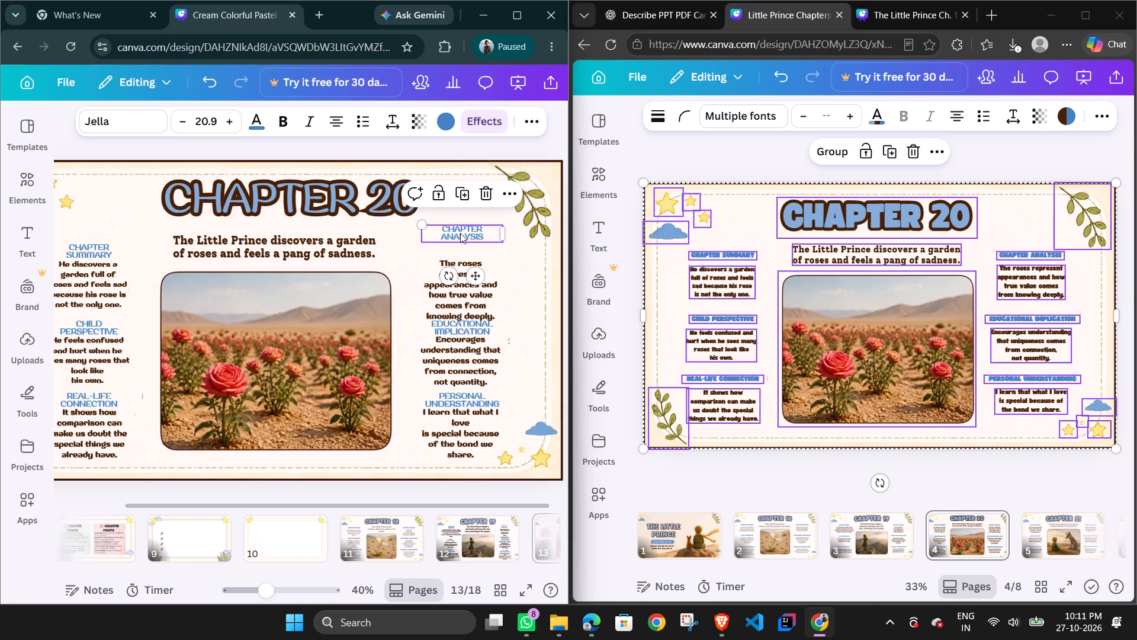
left_click(508, 249)
left_click(513, 257)
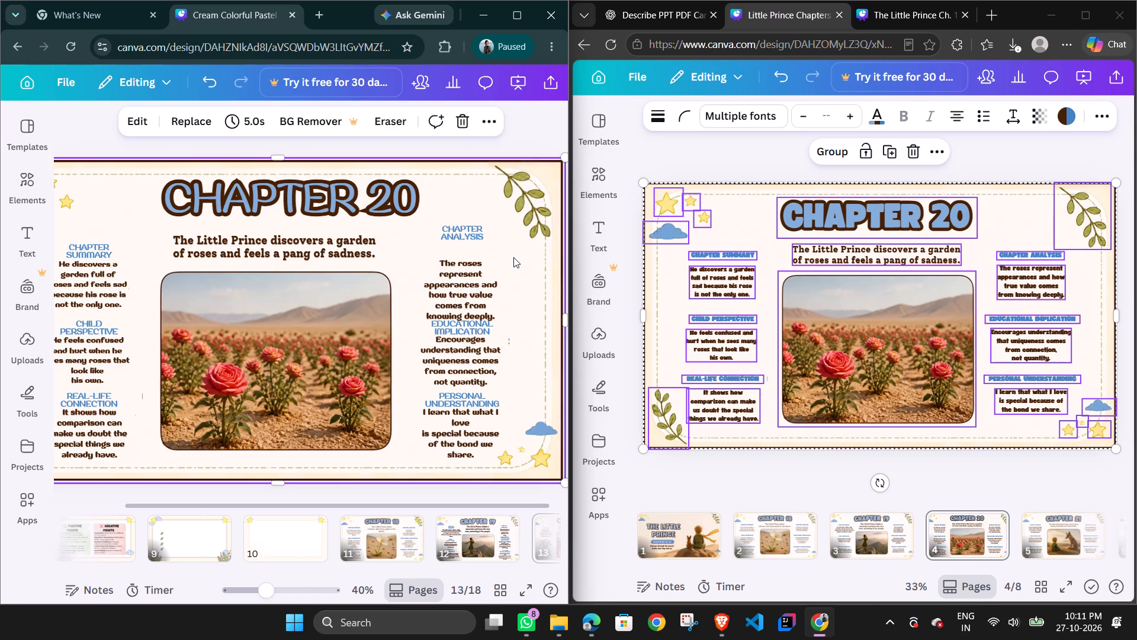
left_click(480, 274)
left_click_drag(480, 274, 480, 261)
left_click(525, 309)
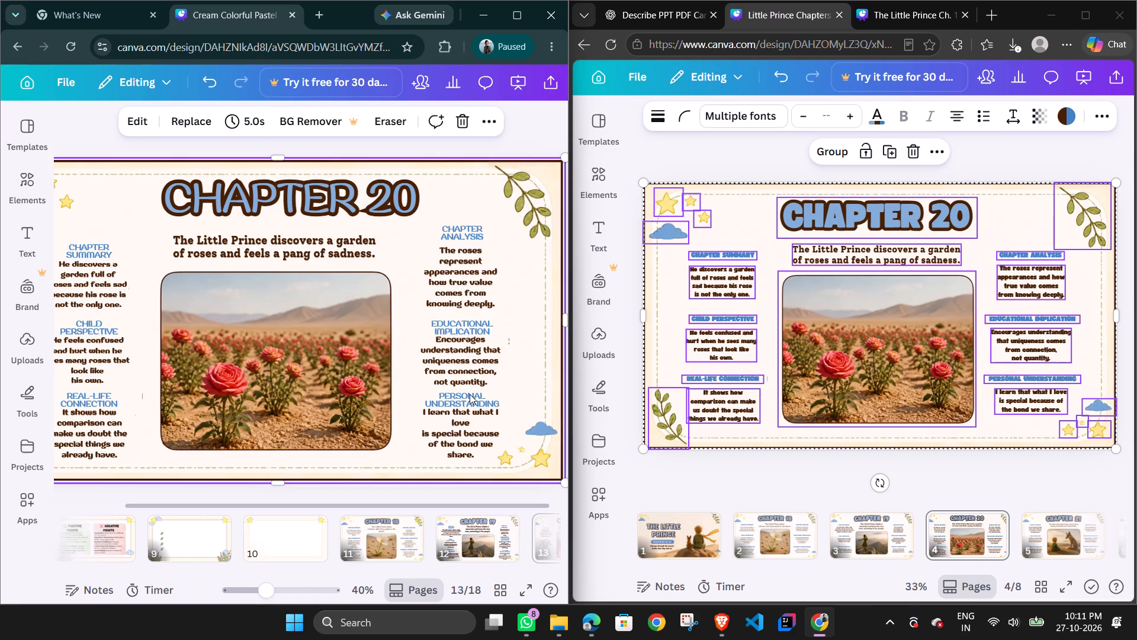
left_click(468, 229)
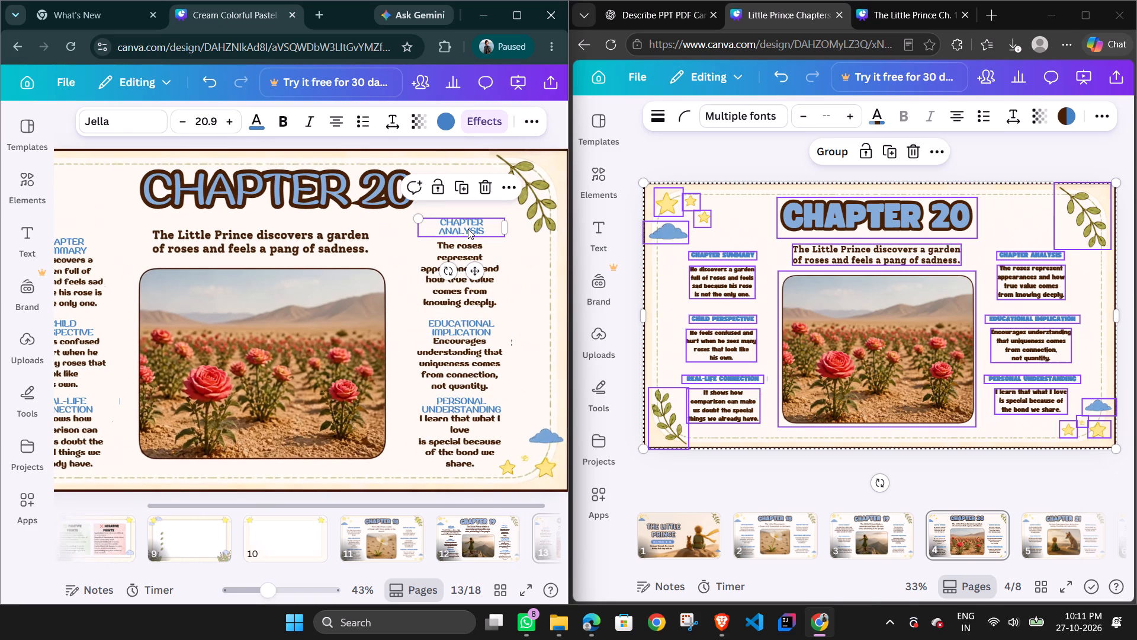
left_click_drag(468, 229, 468, 222)
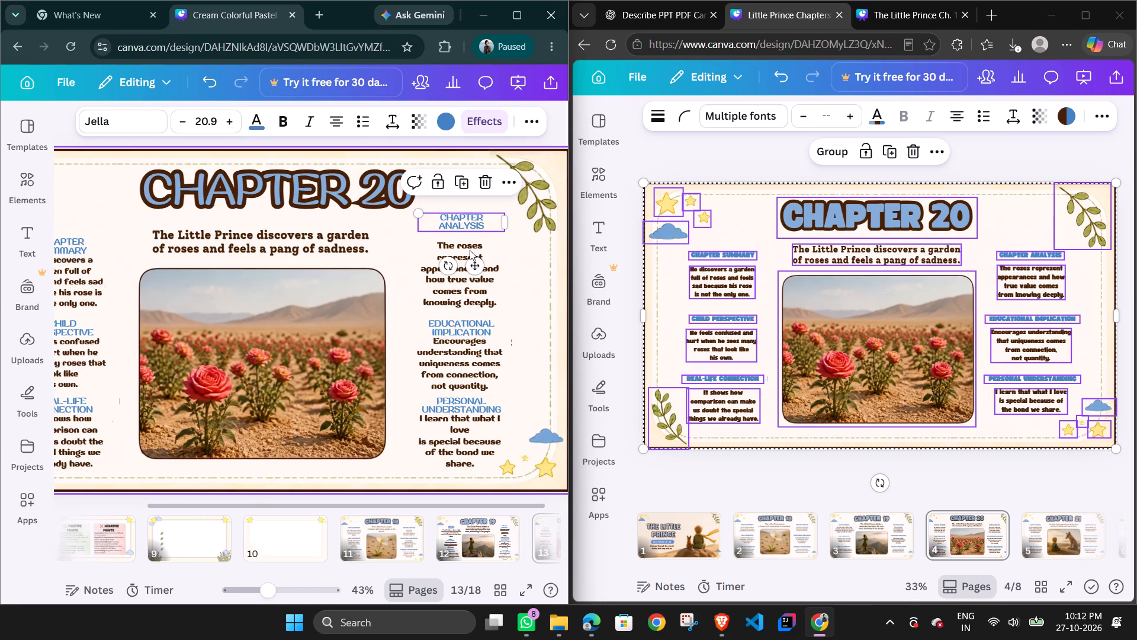
left_click(470, 250)
left_click_drag(470, 250, 470, 245)
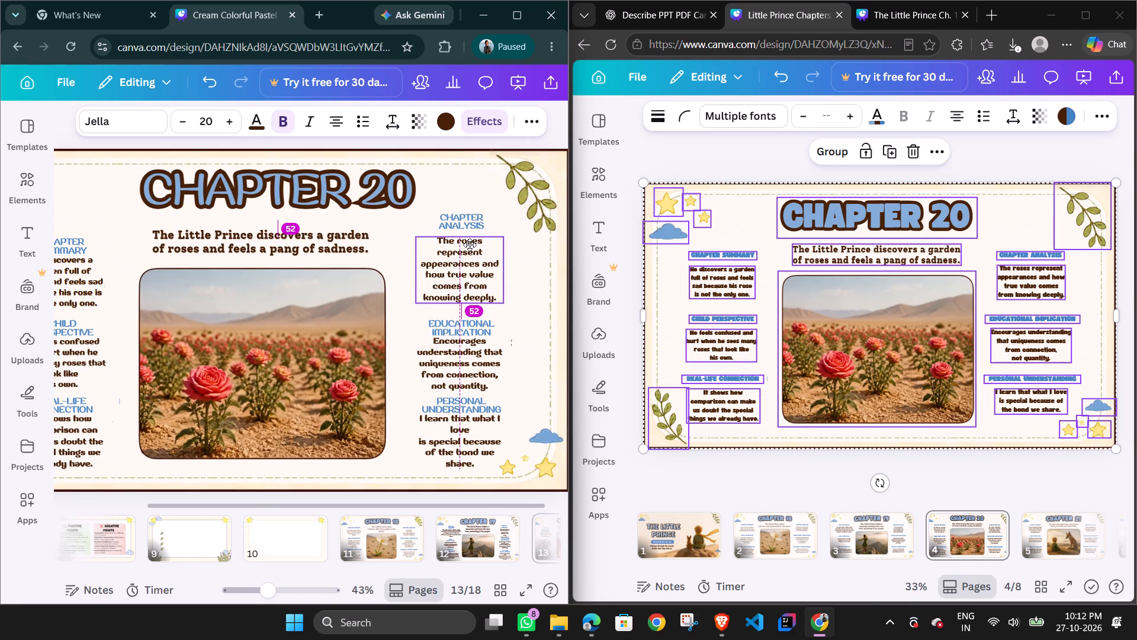
left_click_drag(470, 245, 471, 244)
left_click(521, 297)
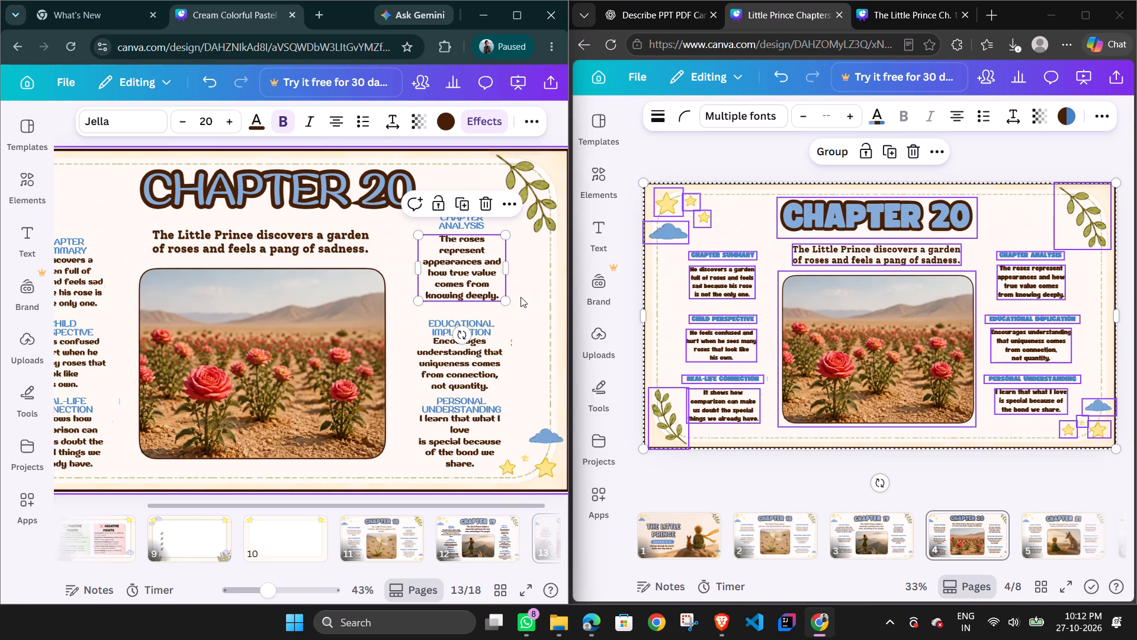
Raise the Educational Implication heading and paragraph slightly, and nudge the Personal Understanding heading up from its paragraph.
left_click_drag(481, 327, 480, 320)
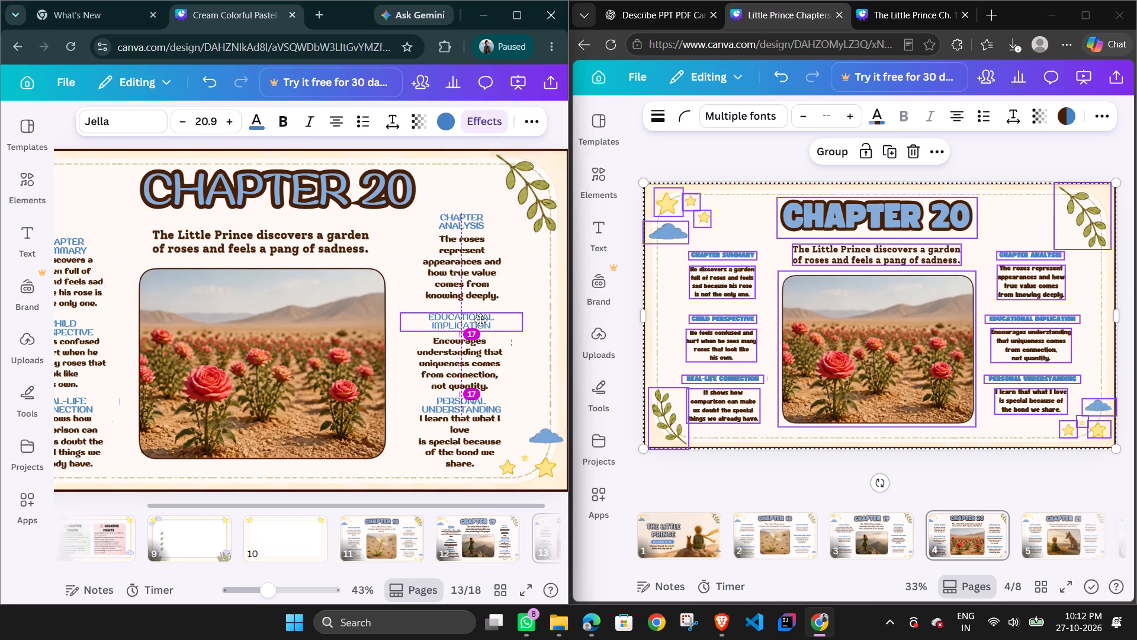
left_click_drag(480, 320, 479, 317)
left_click(499, 375)
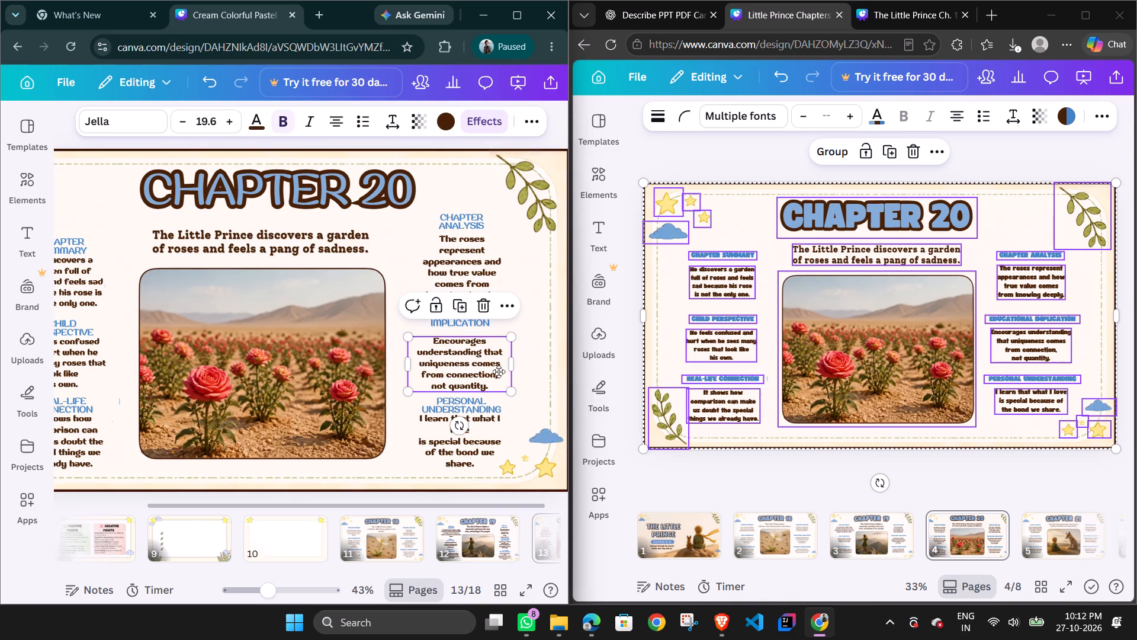
left_click(490, 410)
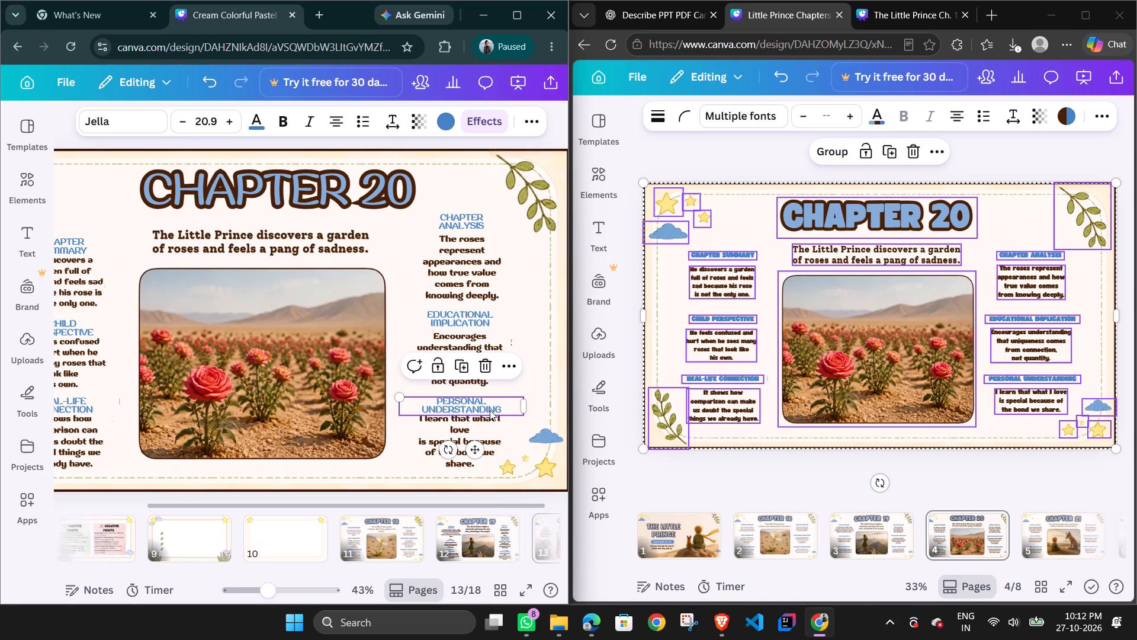
left_click(490, 408)
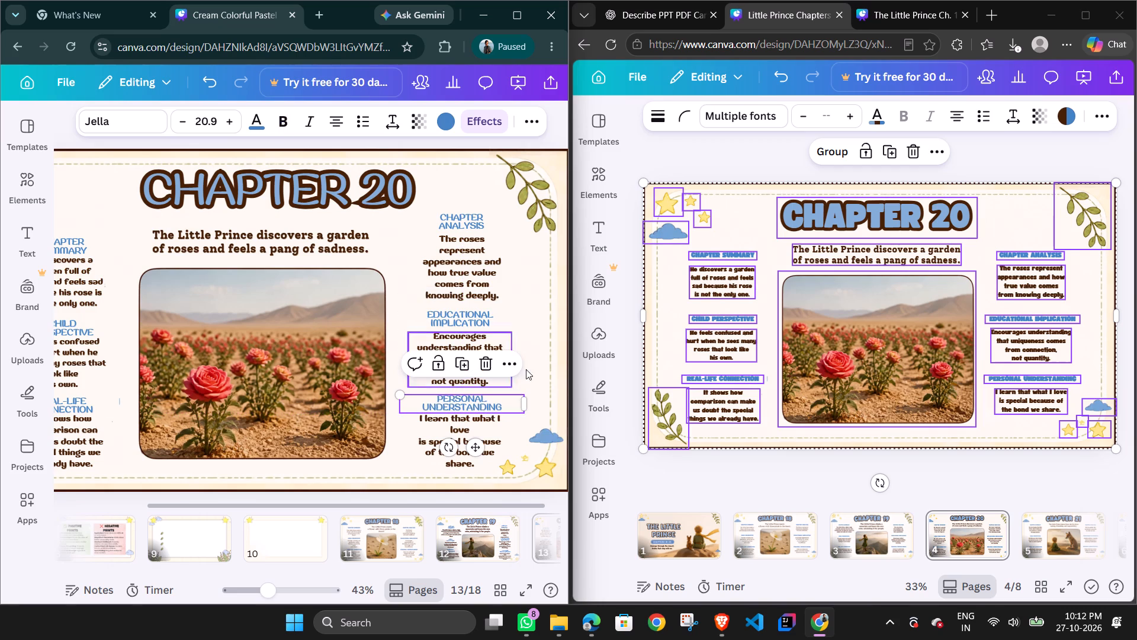
left_click(534, 357)
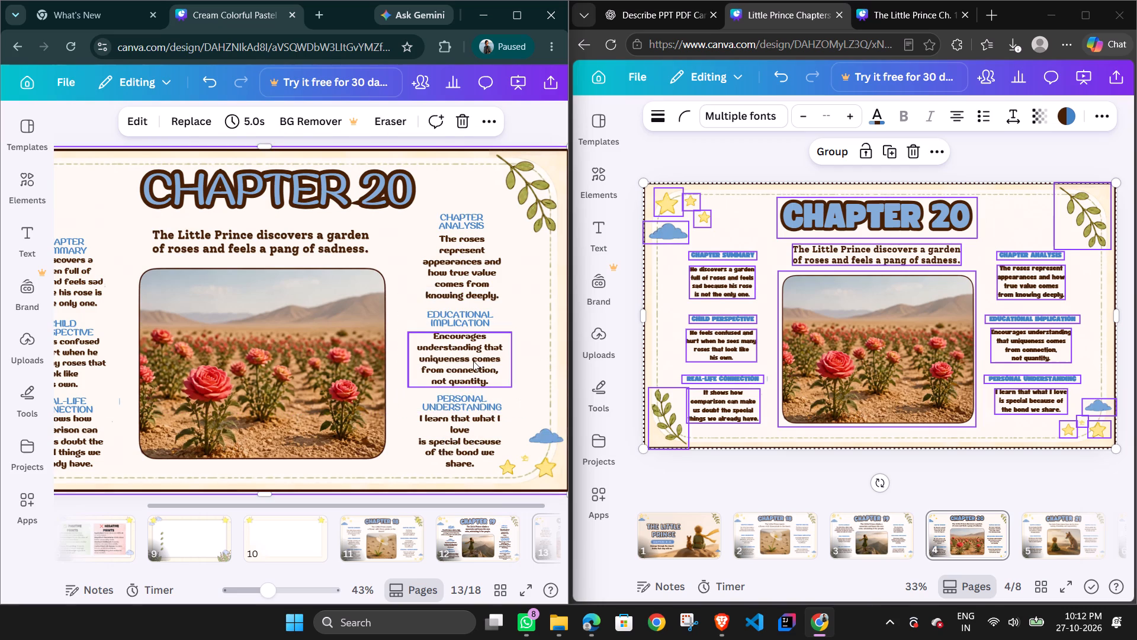
scroll(384, 369, "right", 1)
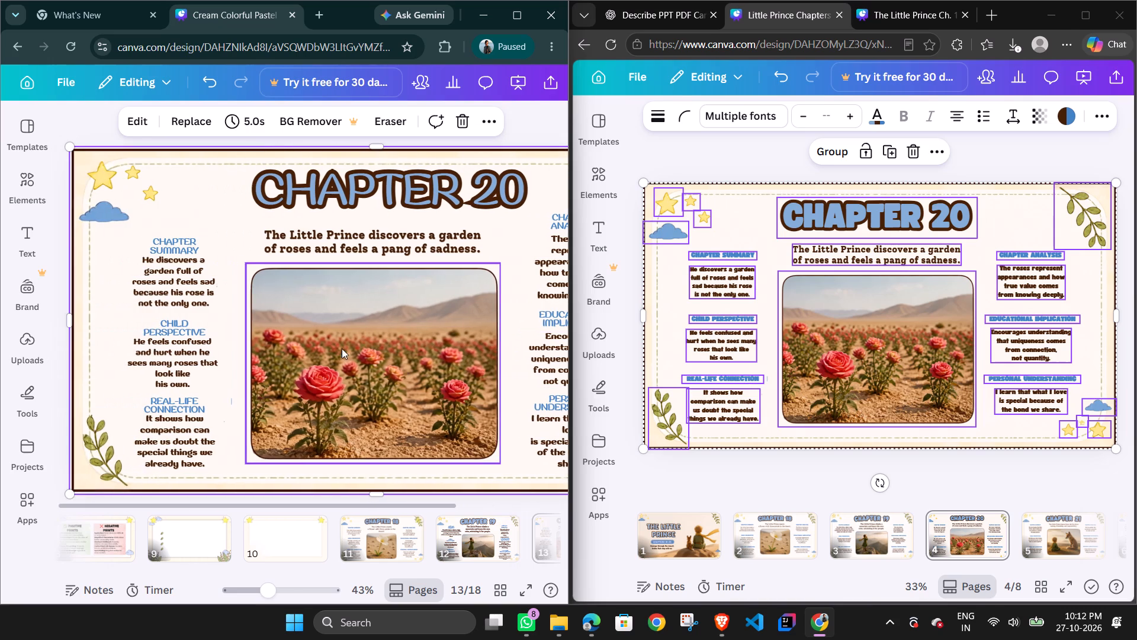
Raise the Chapter Summary heading on the Chapter 20 page and move its paragraph up close beneath it.
left_click_drag(178, 241, 180, 227)
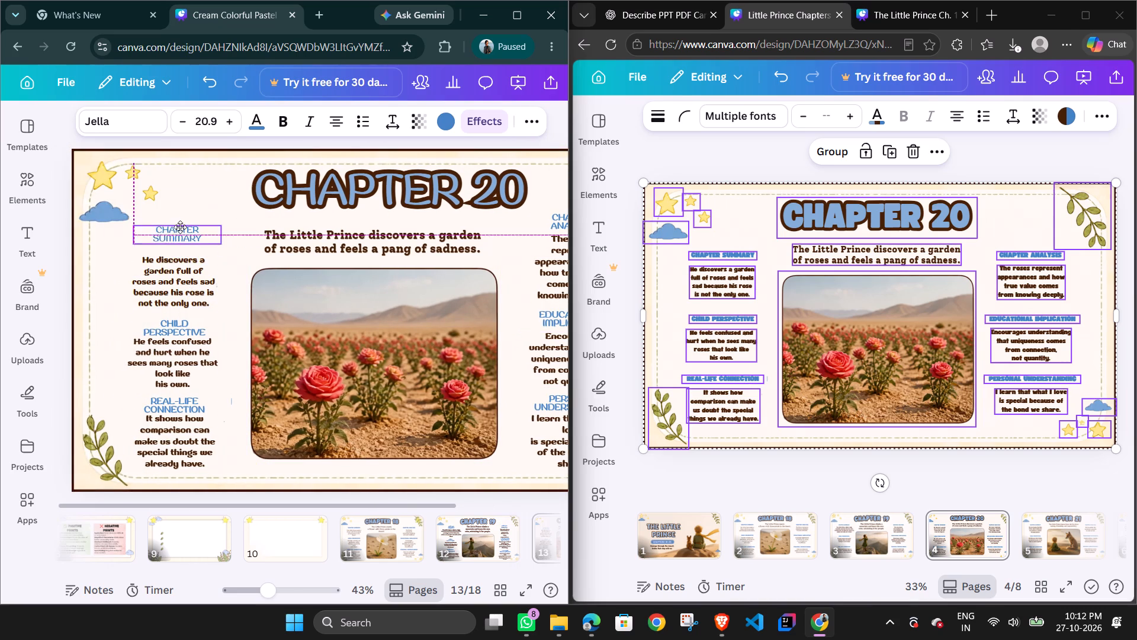
left_click_drag(180, 227, 184, 222)
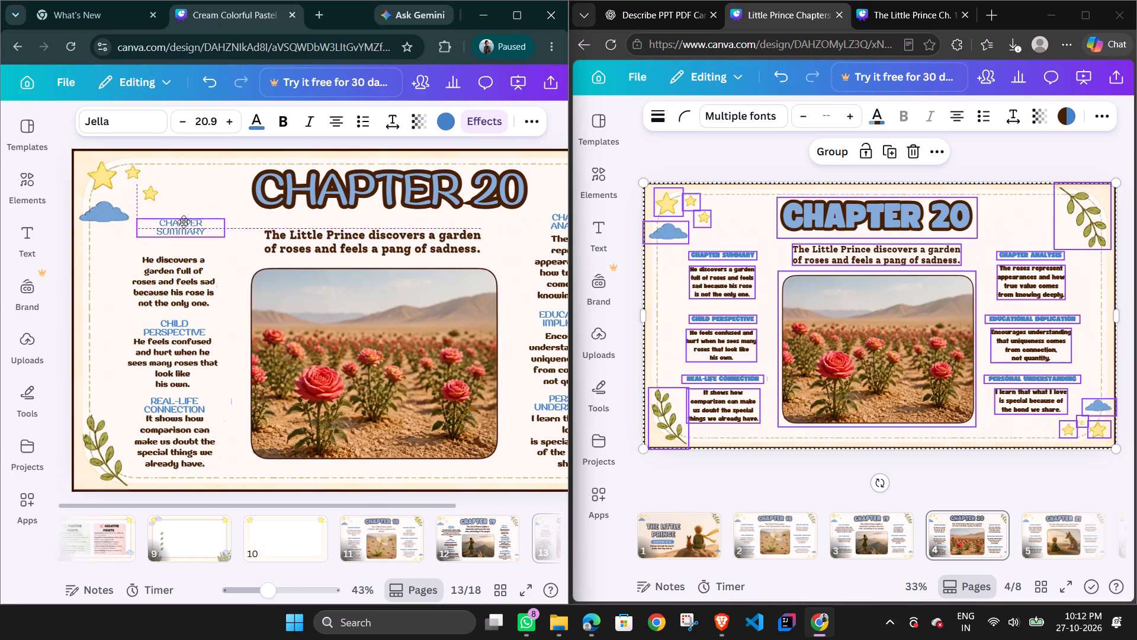
left_click_drag(184, 222, 184, 221)
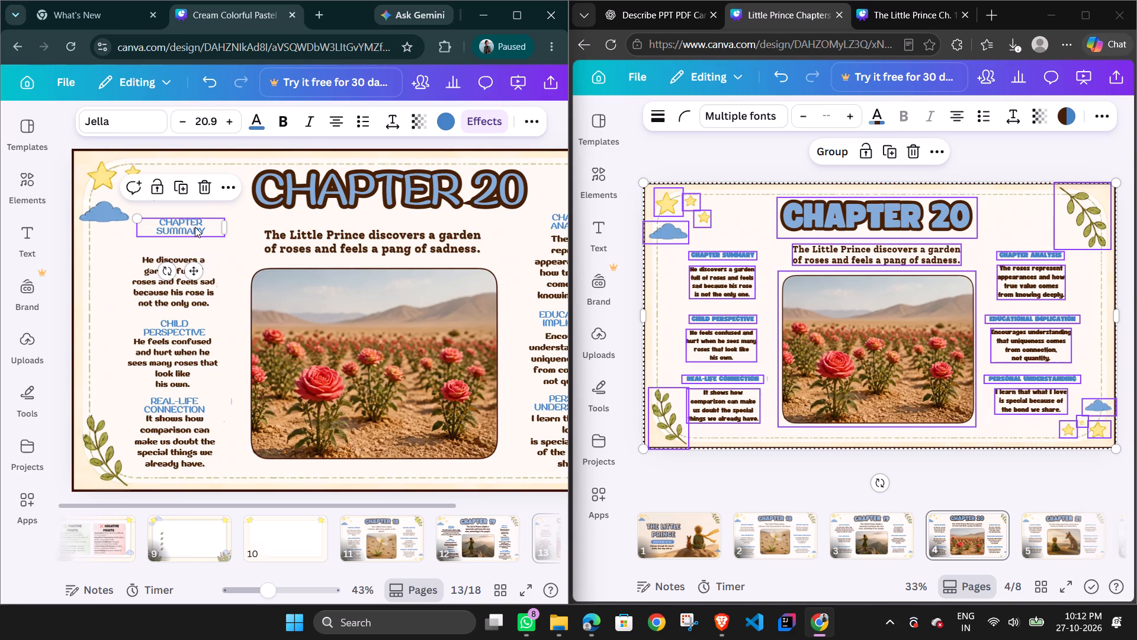
left_click_drag(195, 227, 195, 221)
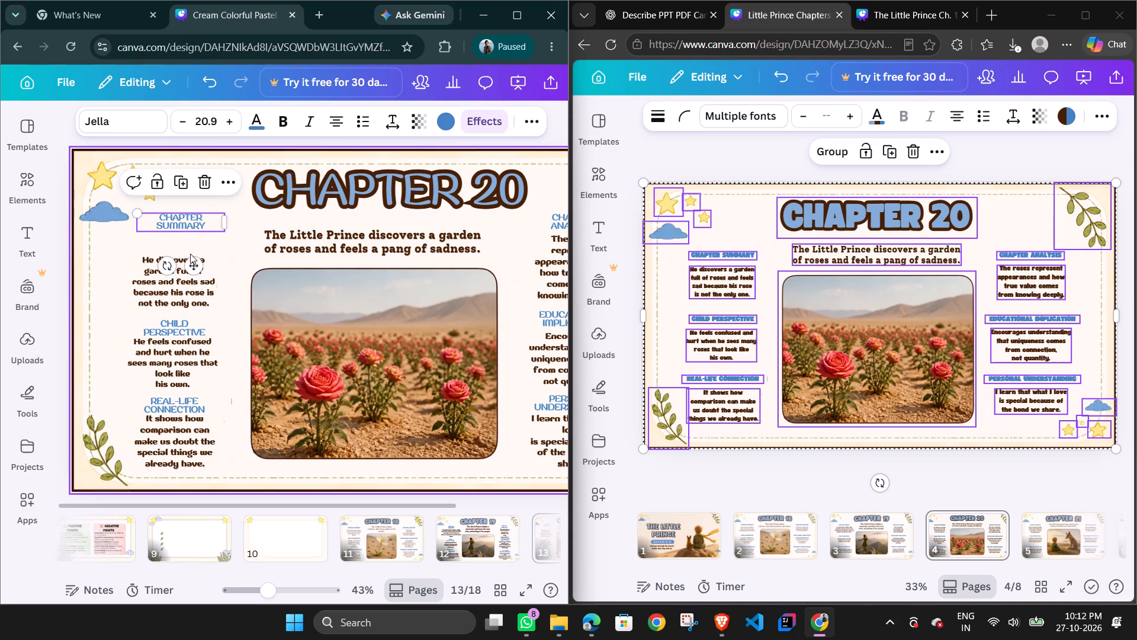
left_click(162, 292)
left_click_drag(162, 292, 165, 271)
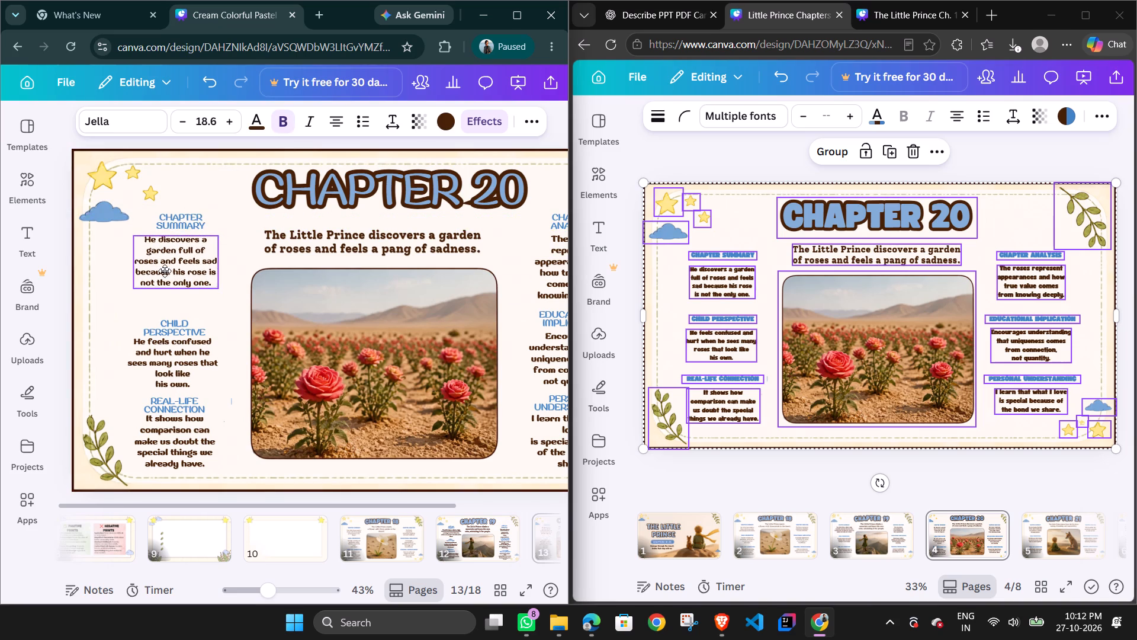
left_click_drag(165, 271, 165, 271)
Raise the Child Perspective heading and paragraph slightly, and nudge the Real-Life Connection heading up from its paragraph.
left_click(202, 333)
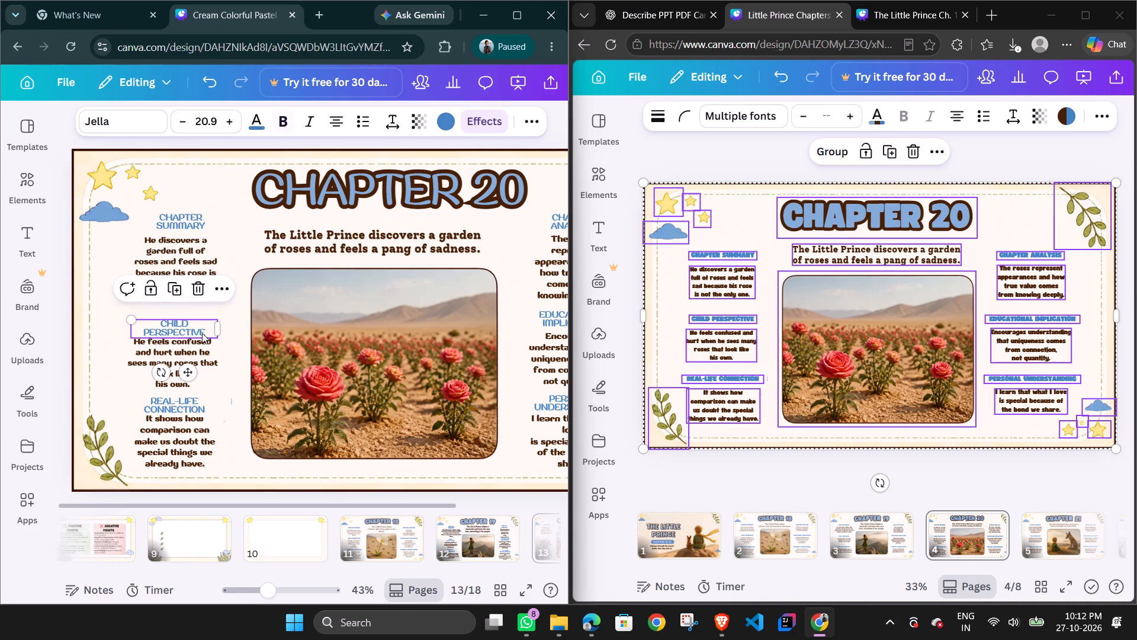
left_click_drag(202, 333, 200, 320)
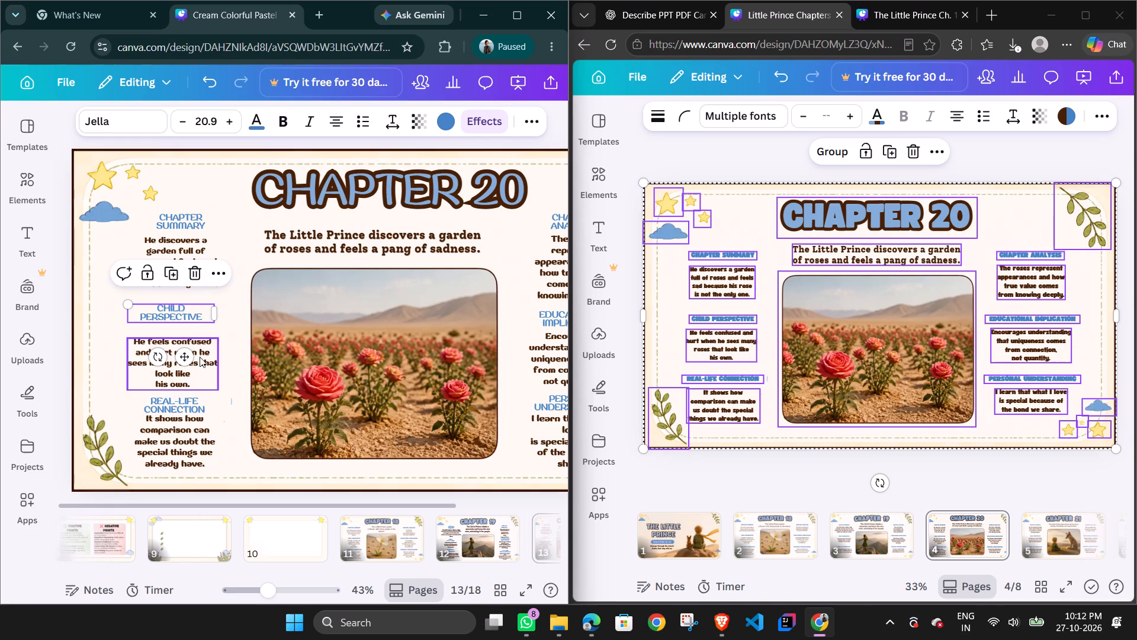
left_click_drag(200, 357, 198, 345)
left_click(208, 411)
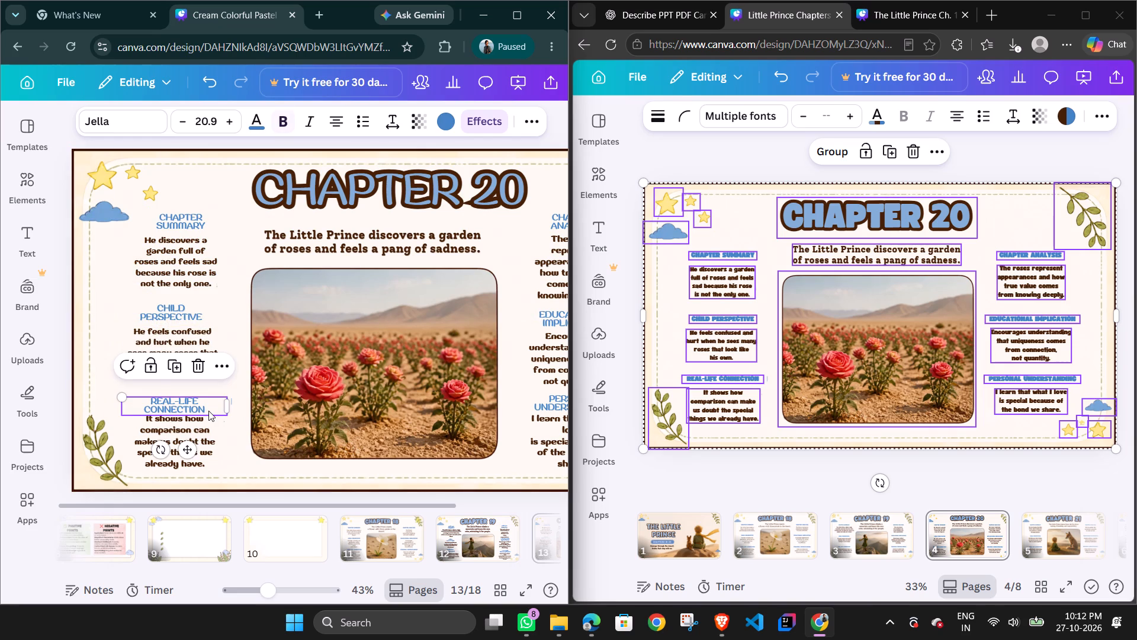
left_click(208, 411)
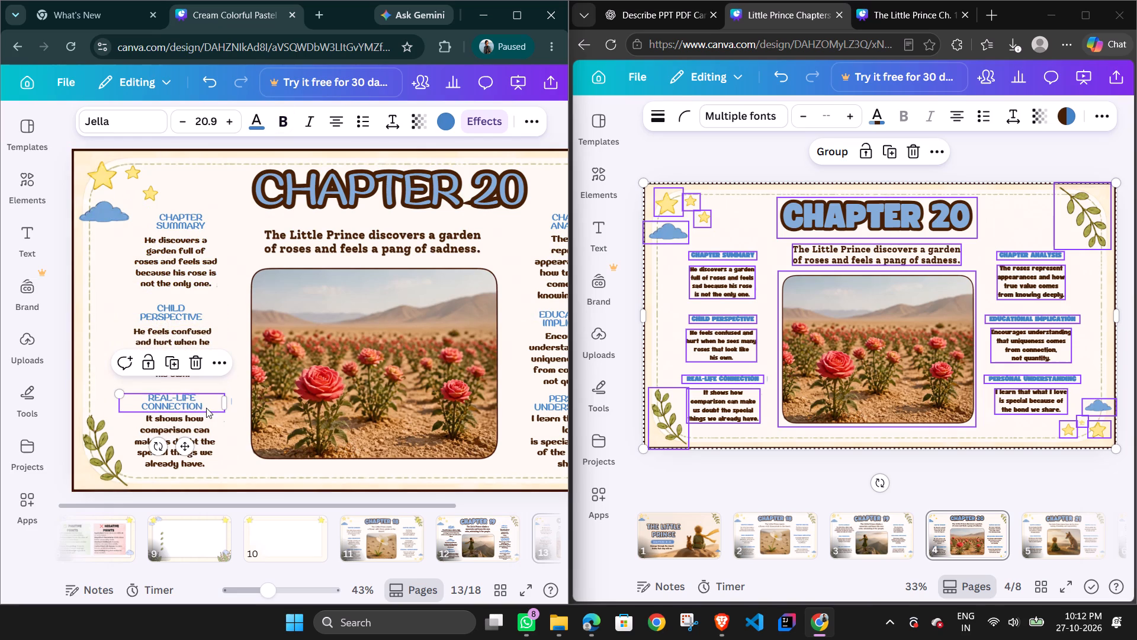
left_click(234, 468)
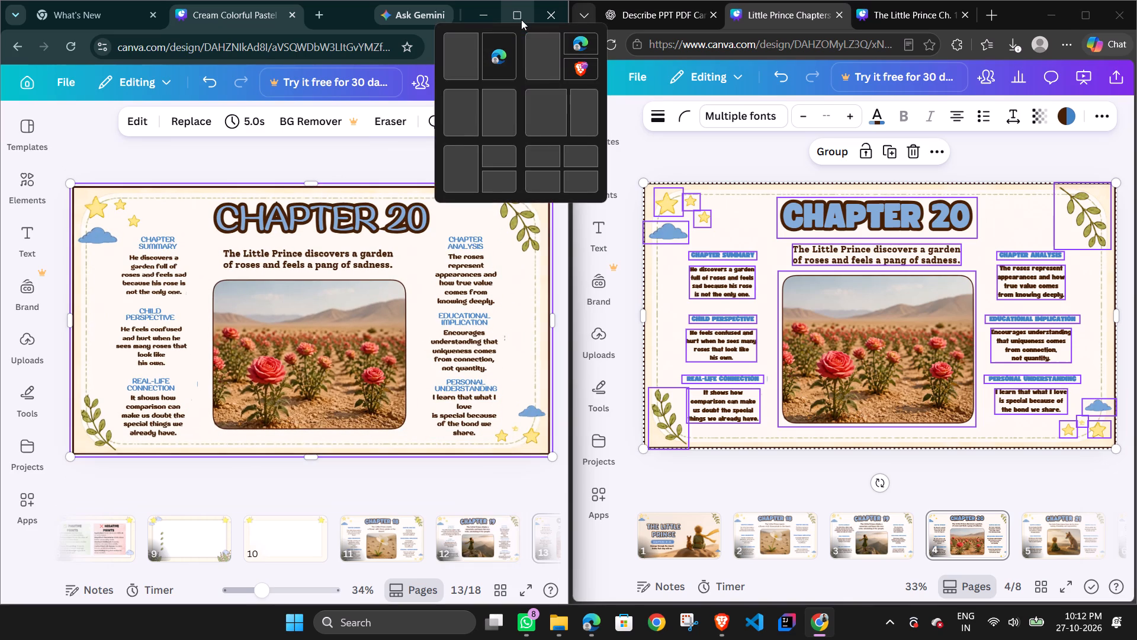
Maximize the presentation window and preview the Chapter 20 page full screen to check its layout.
left_click(521, 20)
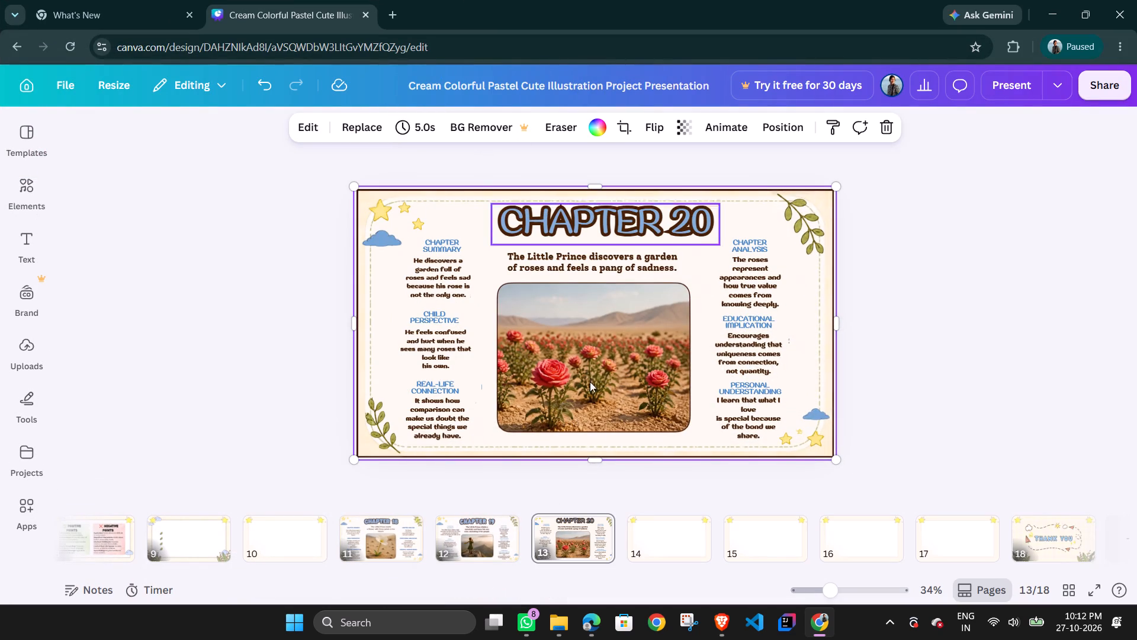
left_click(994, 77)
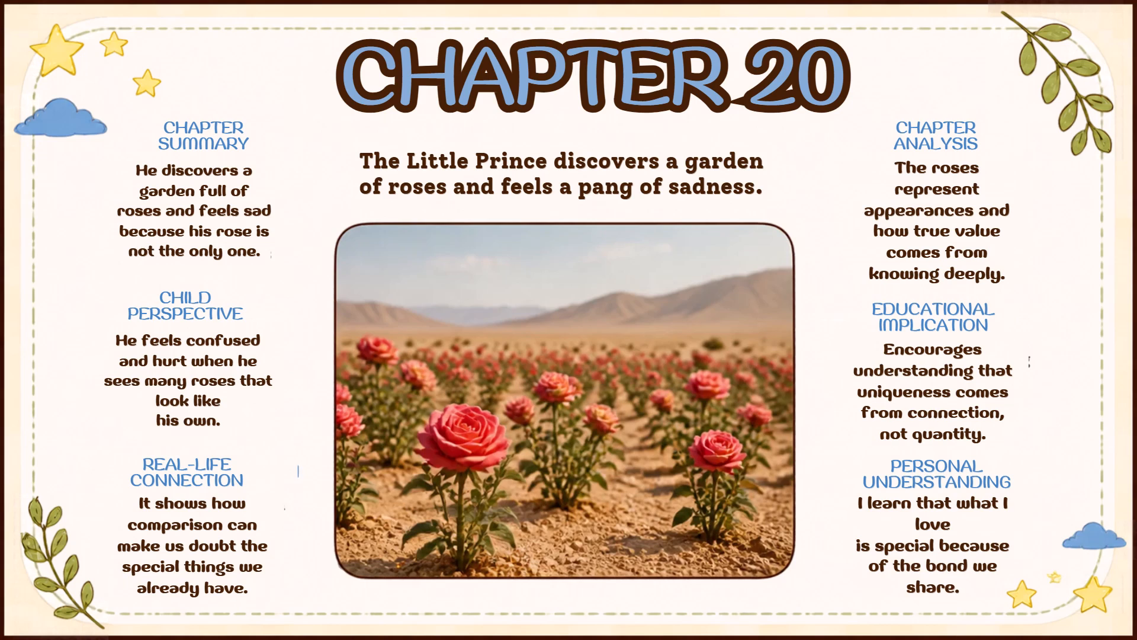
key("Escape")
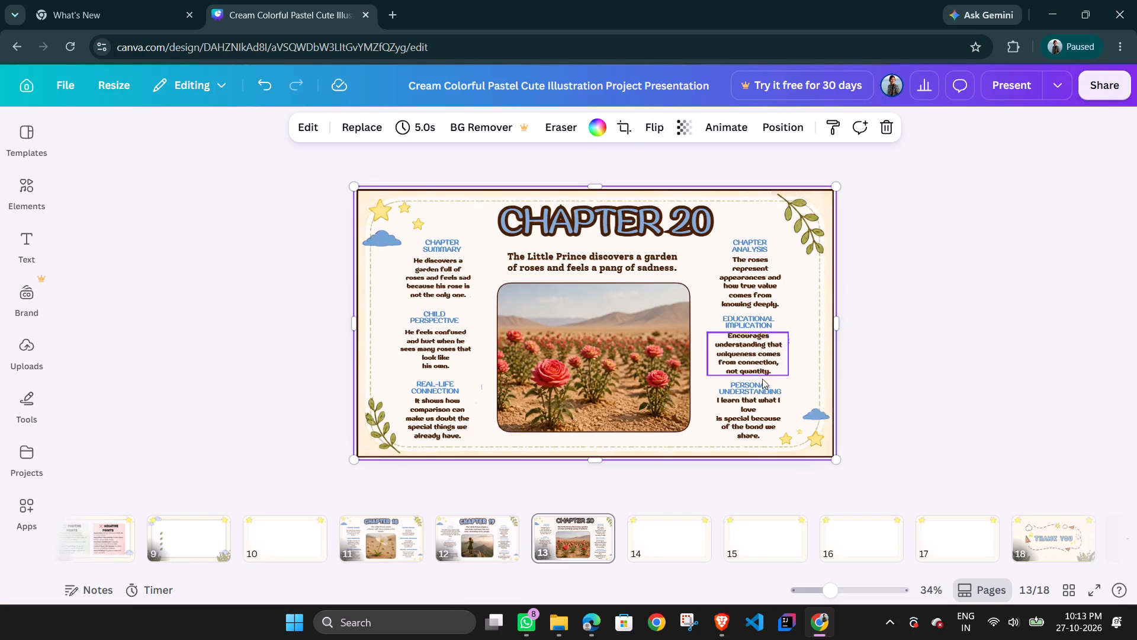
Lower the Personal Understanding paragraph and heading slightly, along with the Educational Implication paragraph and heading, to even out the spacing.
left_click(750, 414)
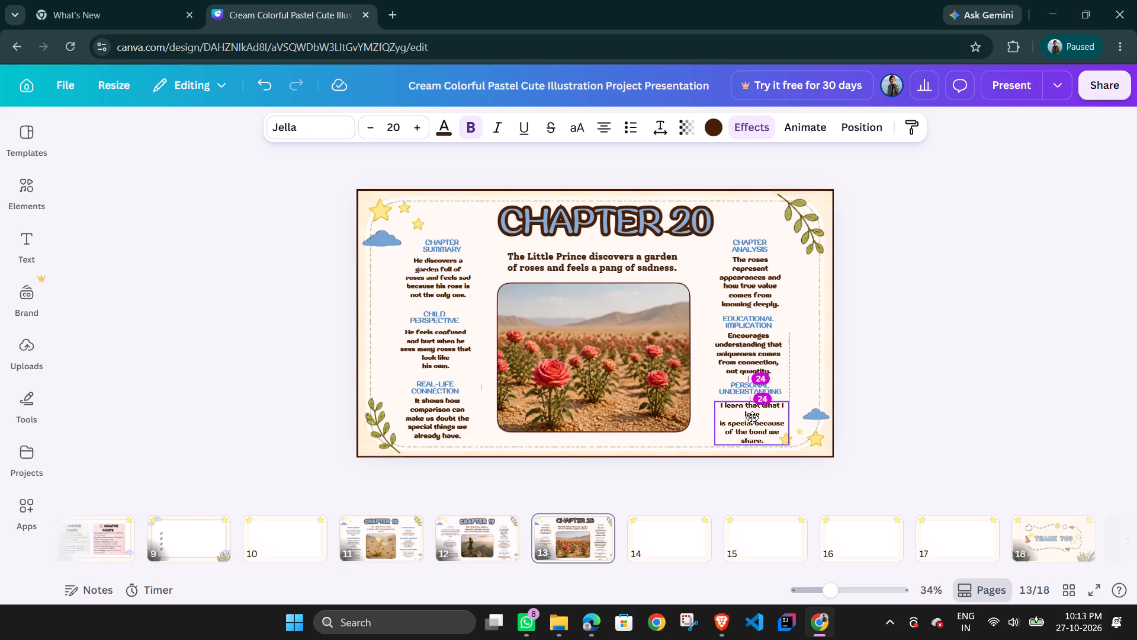
left_click(752, 387)
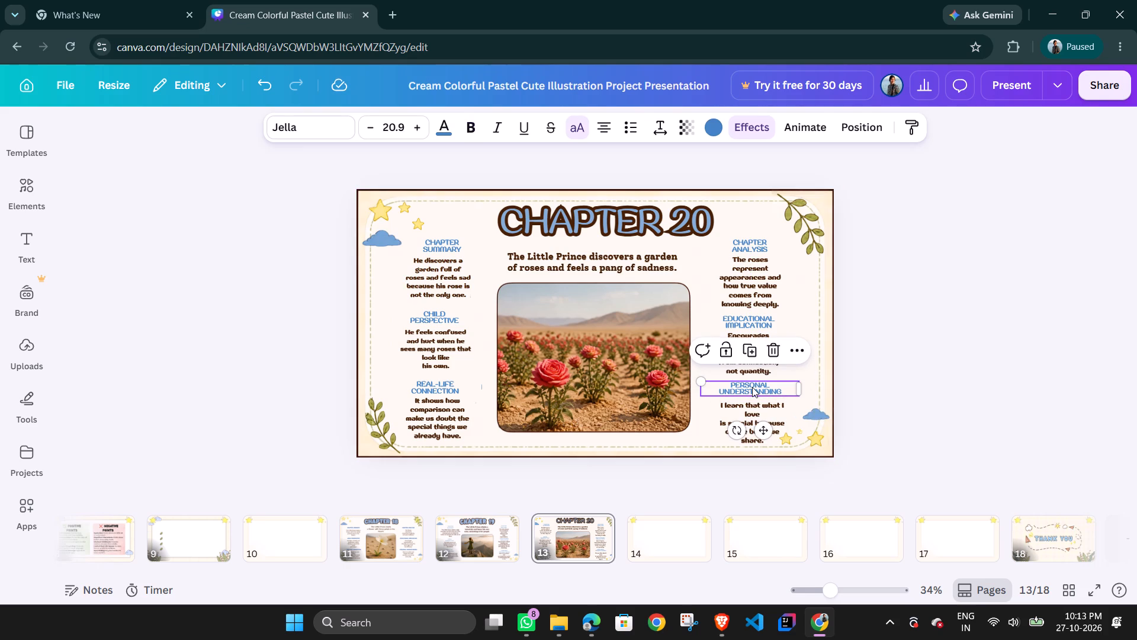
left_click(752, 387)
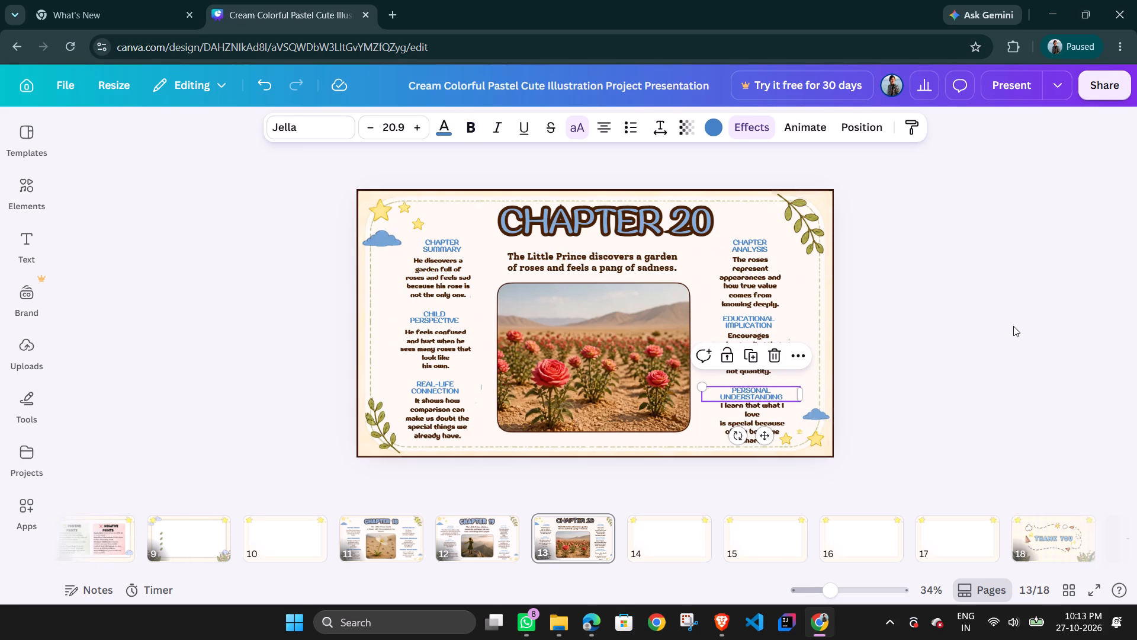
left_click(1013, 326)
left_click(758, 344)
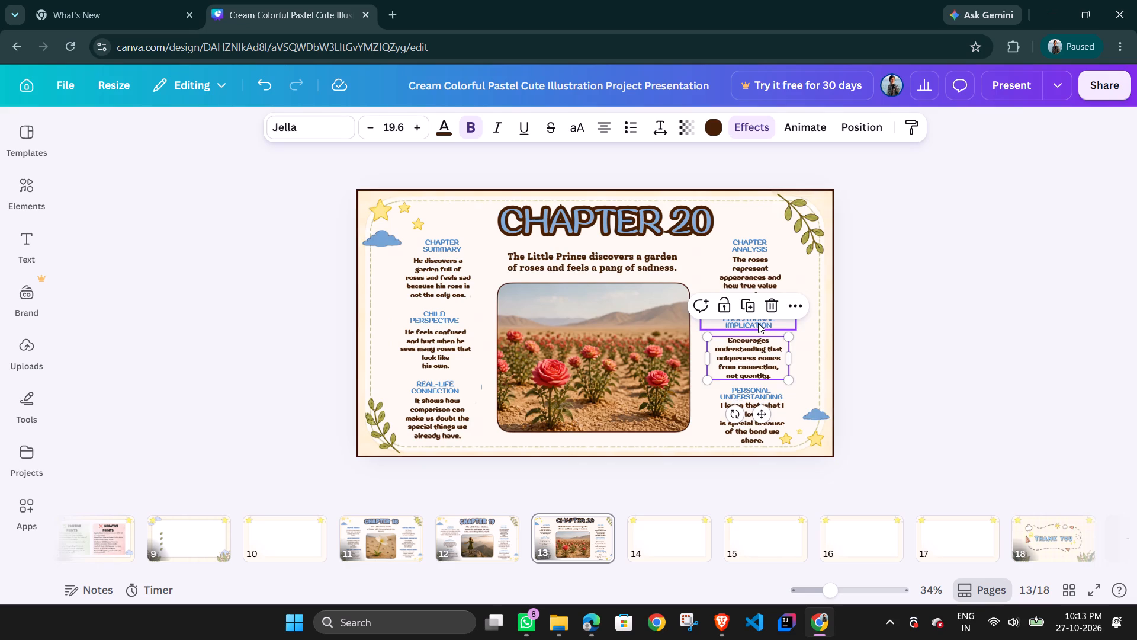
left_click(758, 323)
left_click(758, 323)
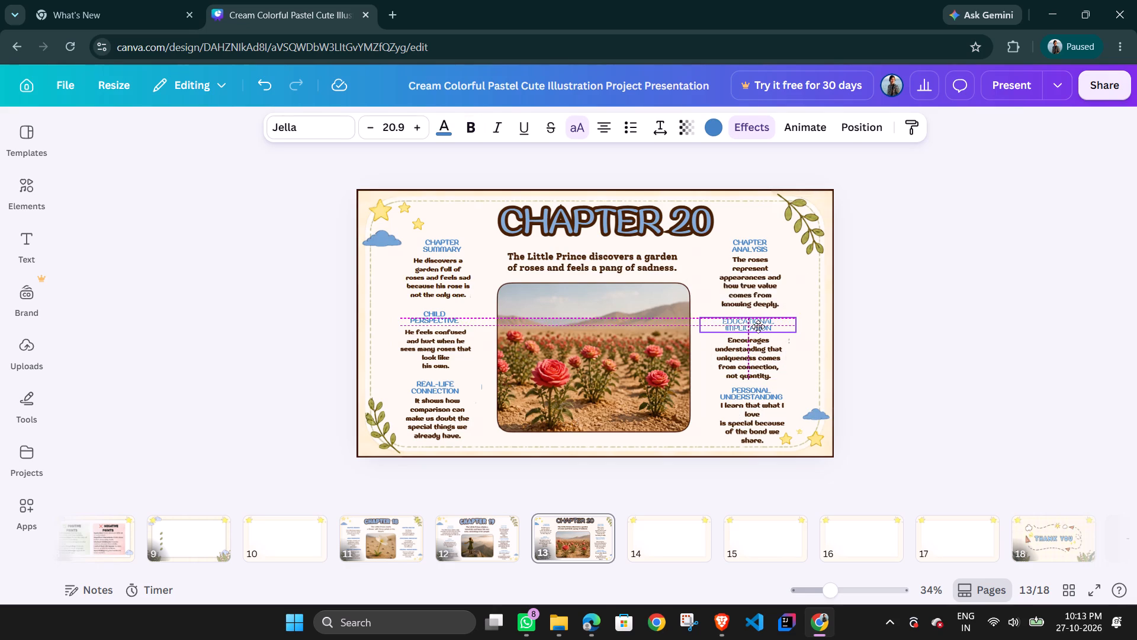
left_click(861, 308)
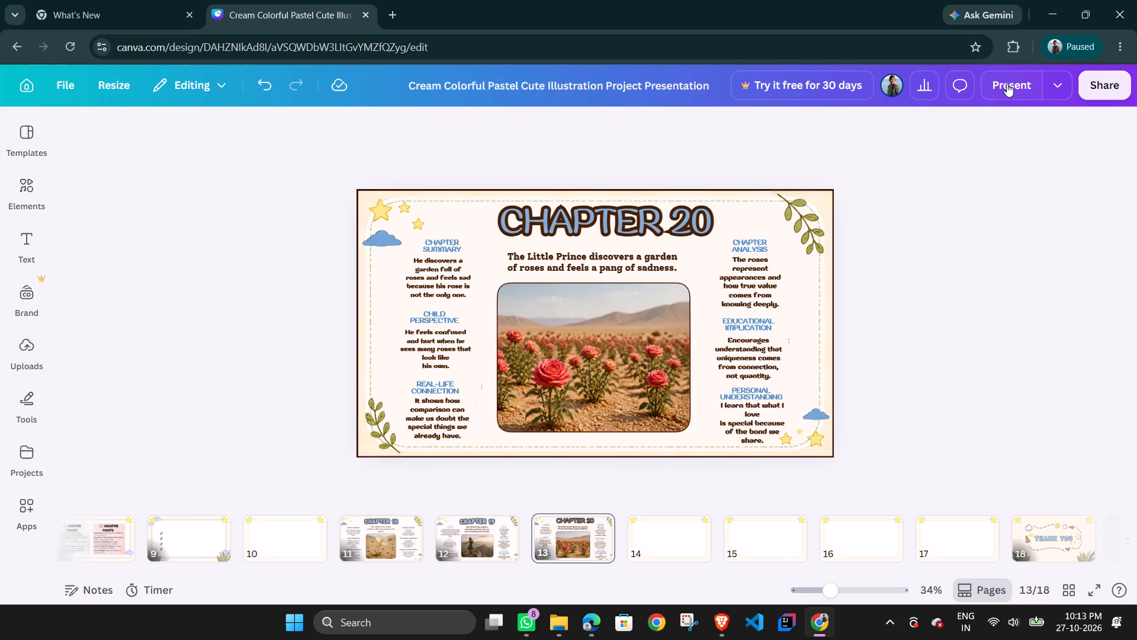
Preview the Chapter 20 page full screen again, and return to the side-by-side window layout.
left_click(1005, 85)
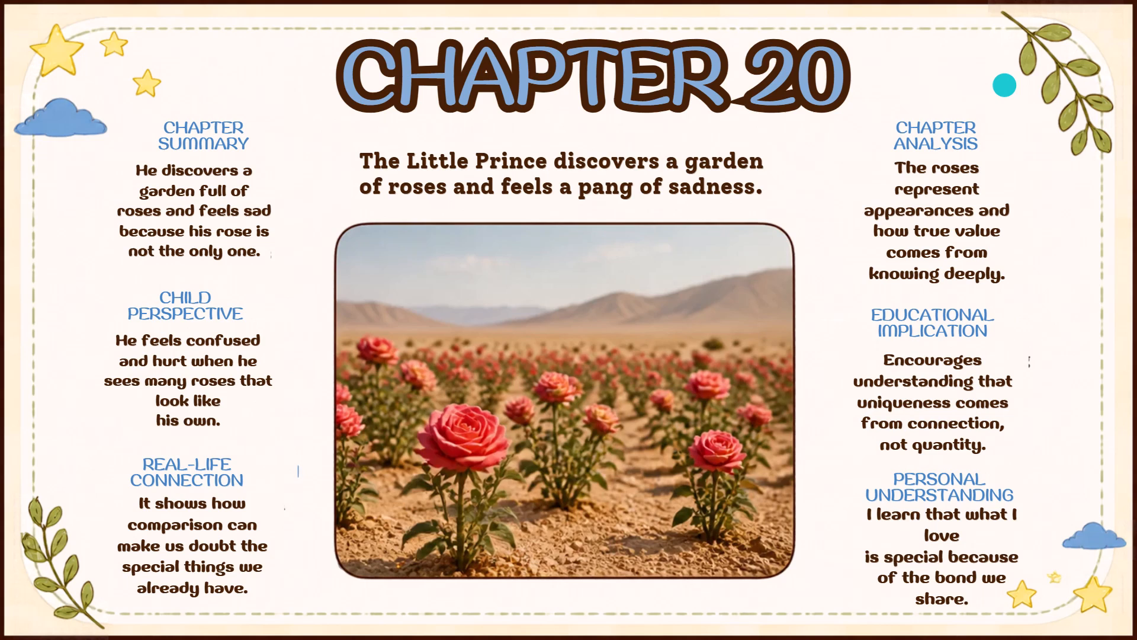
key("Escape")
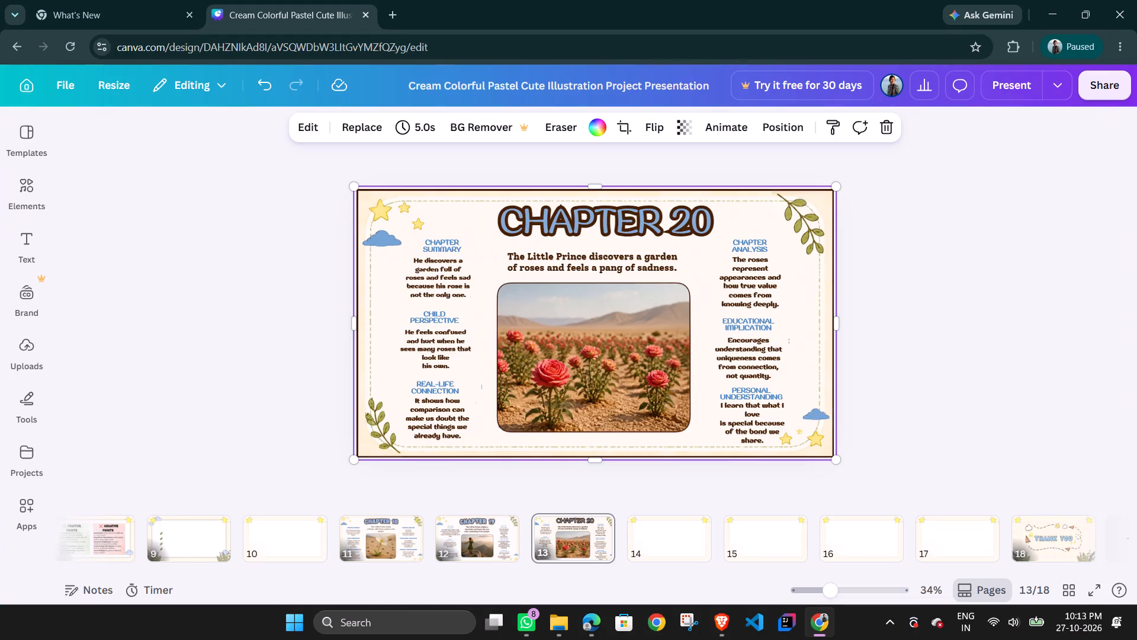
key("super+Left")
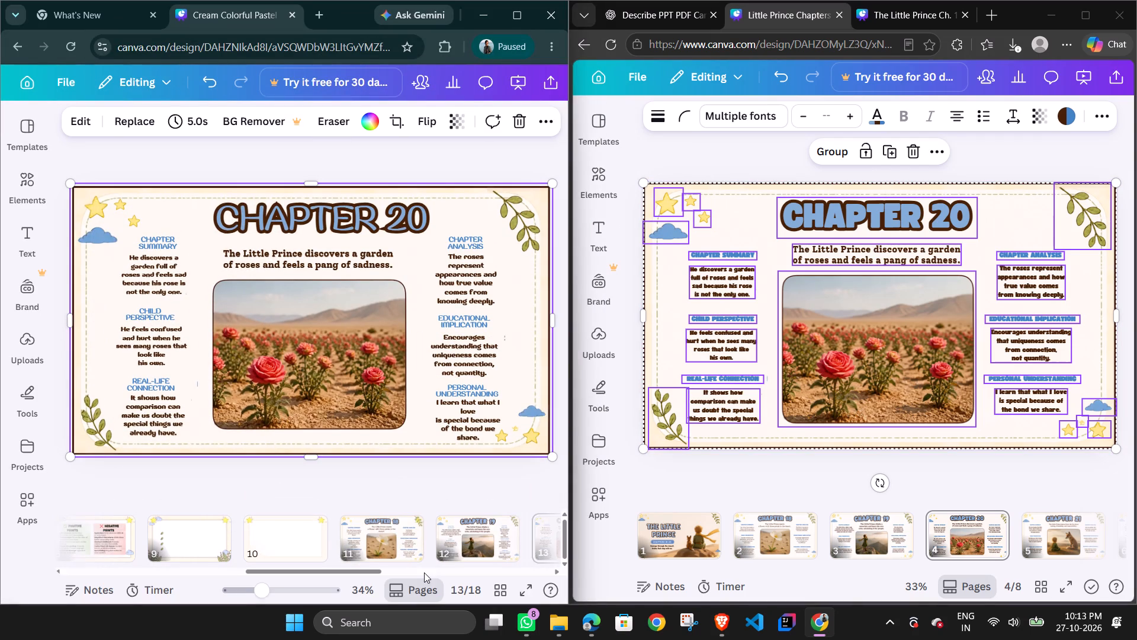
Open blank page 14 as the destination and copy the Chapter 21 page's background image from the Little Prince presentation.
scroll(460, 543, "left", 2)
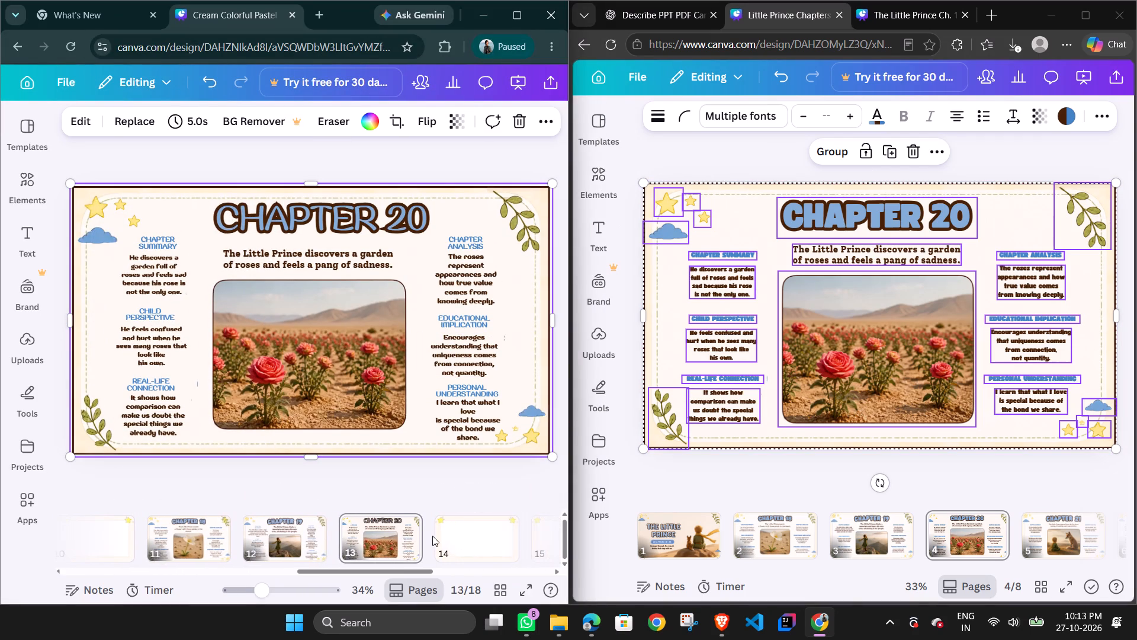
left_click(444, 534)
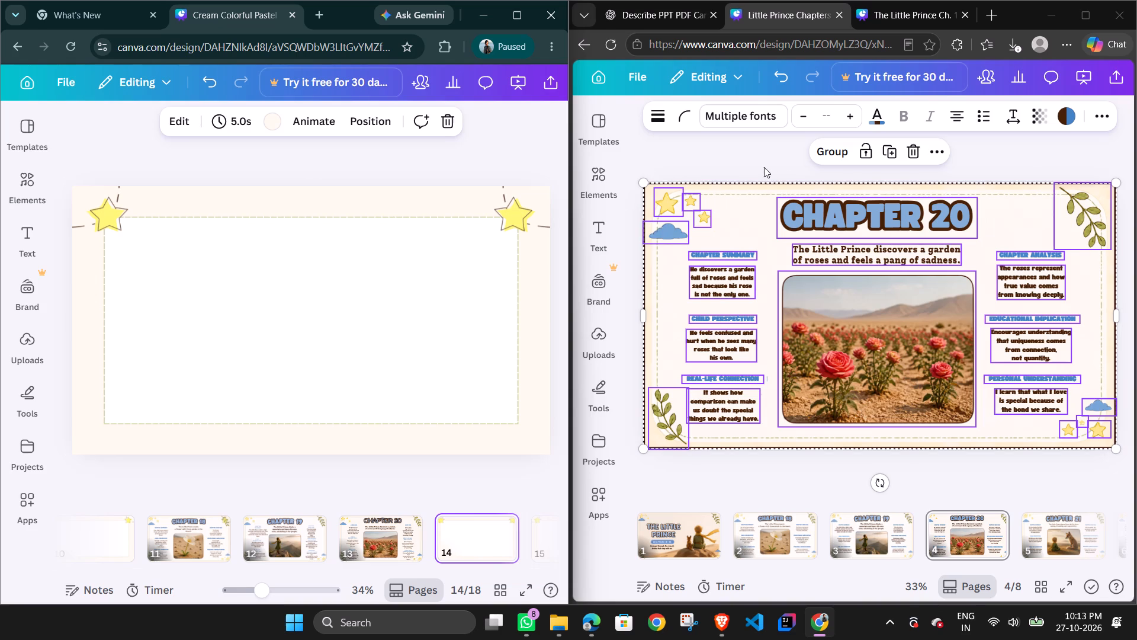
left_click(754, 167)
key("Right")
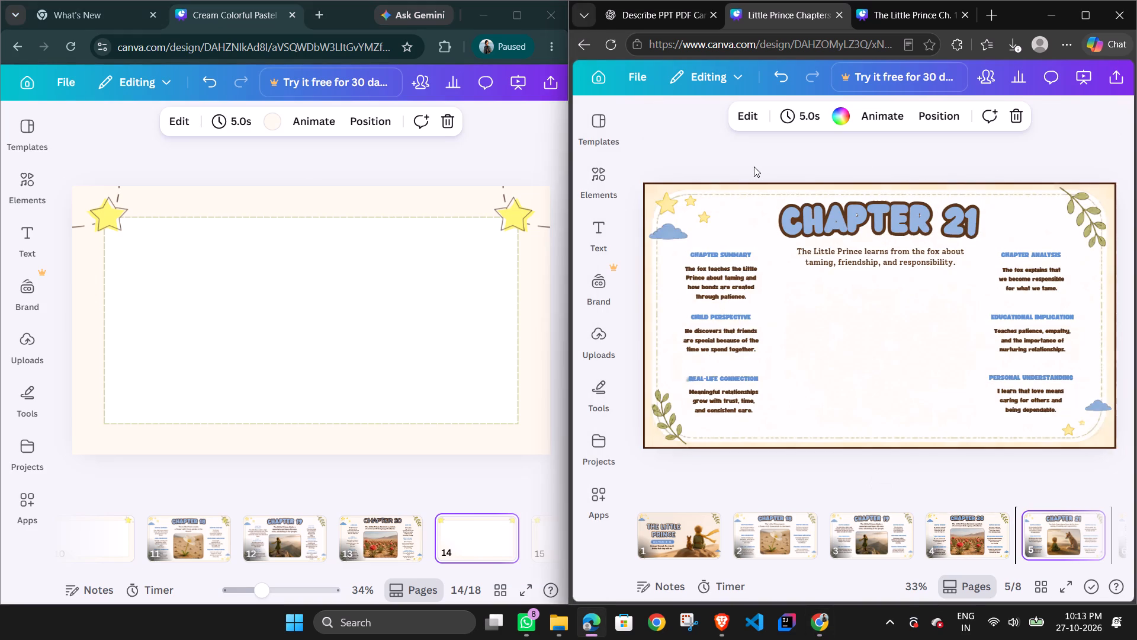
left_click(715, 207)
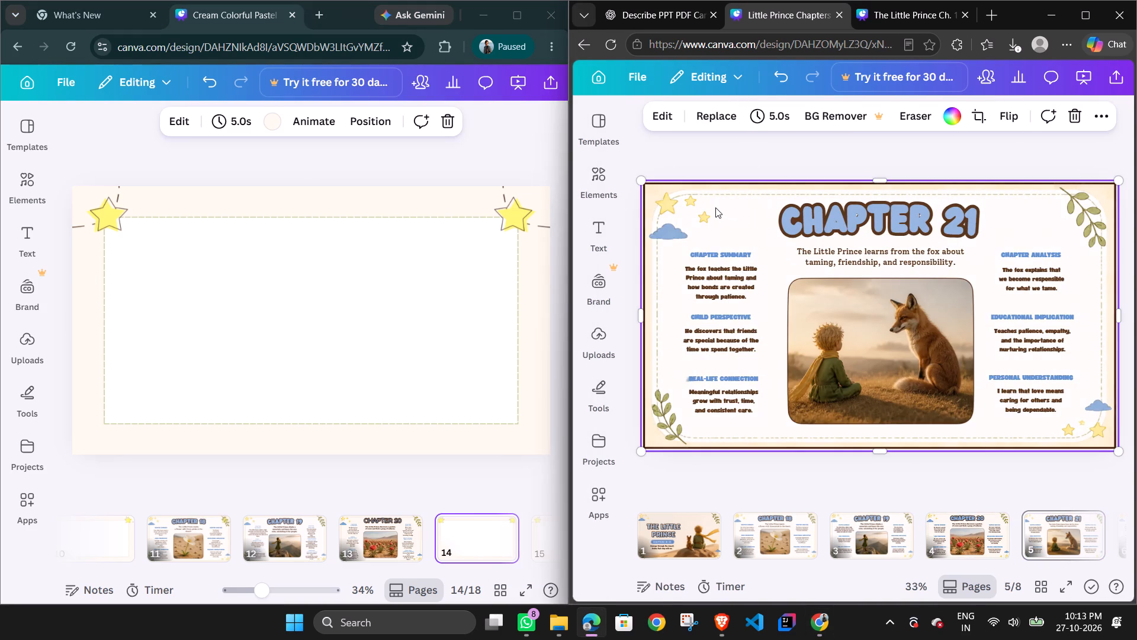
key("ctrl+c")
Replace the dashed frame and both corner stars on page 14 with the copied Chapter 21 background image.
left_click(195, 240)
key("Delete")
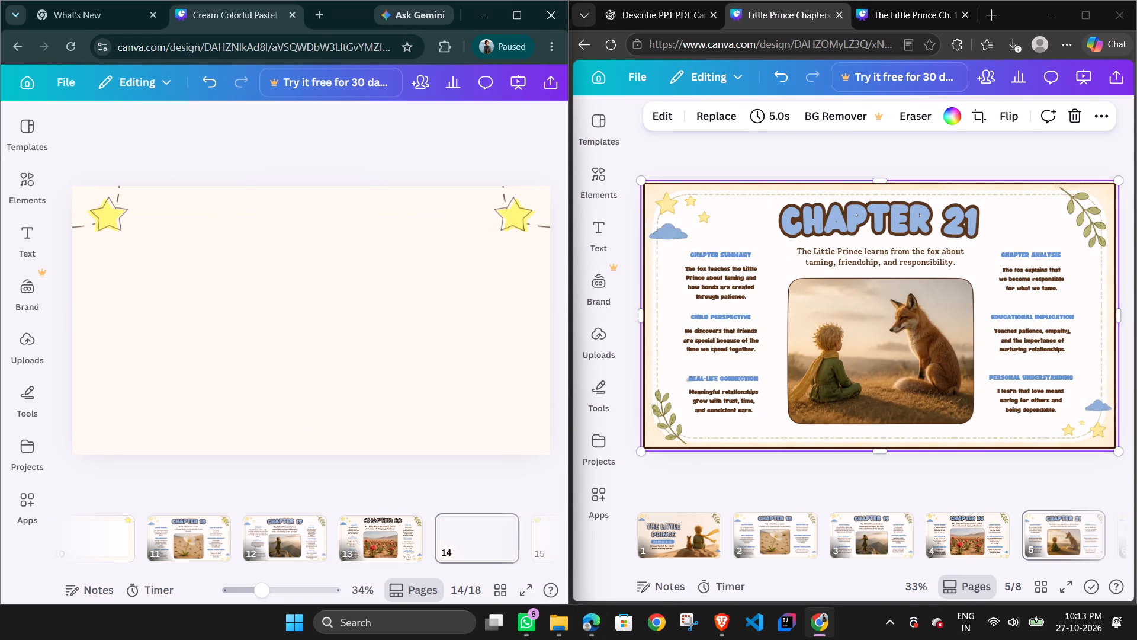
left_click(98, 221)
key("Delete")
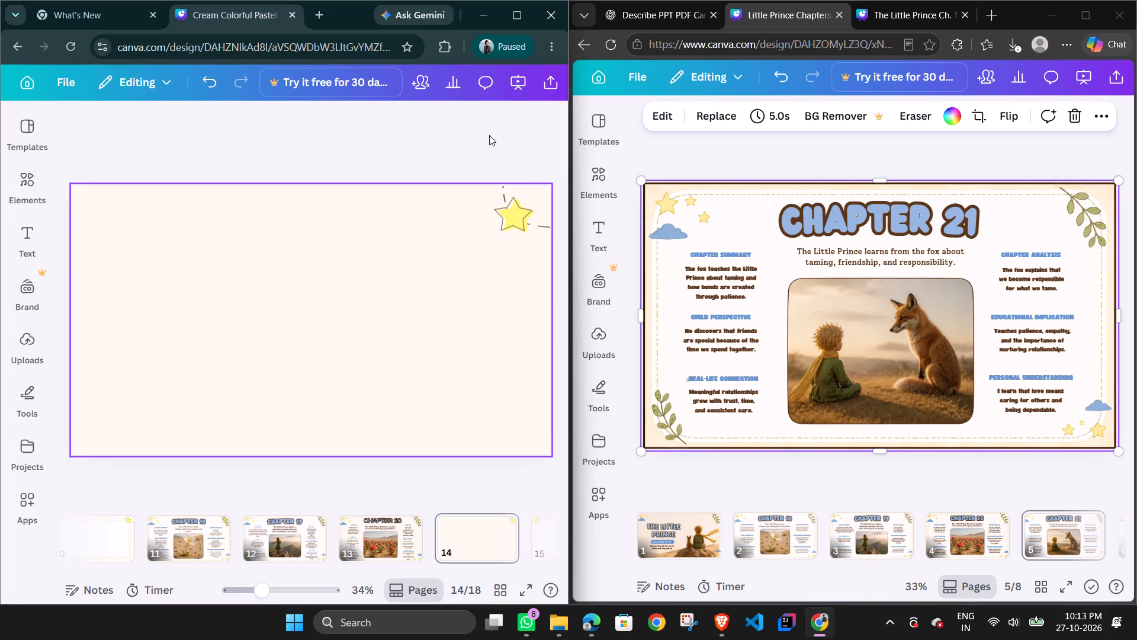
left_click(529, 193)
key("Delete")
key("ctrl+v")
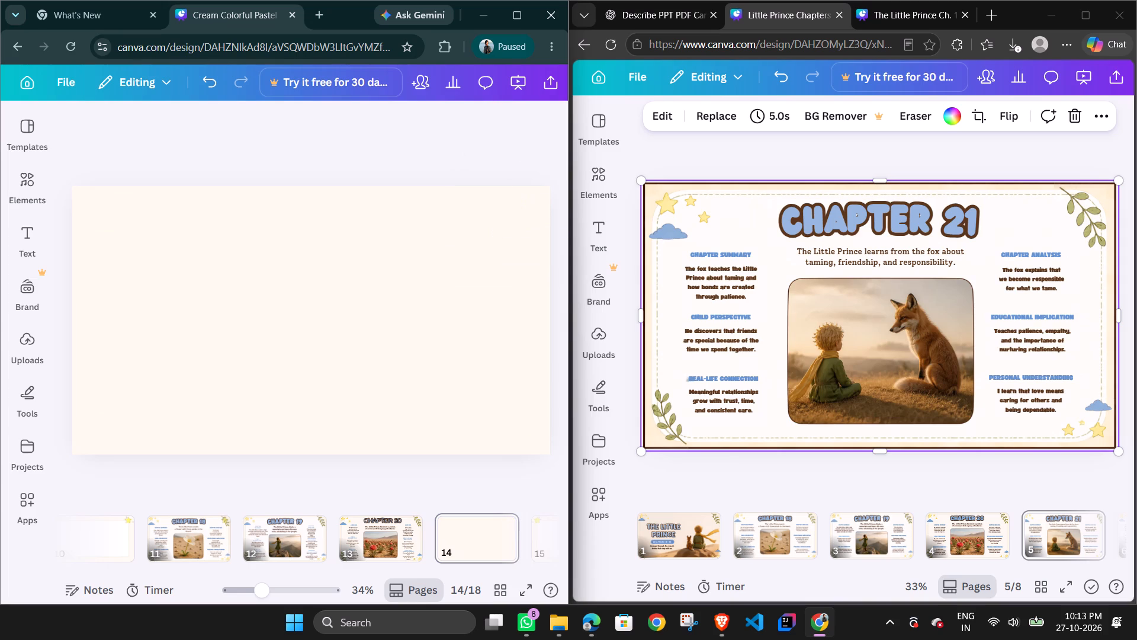
left_click(363, 366)
key("ctrl+v")
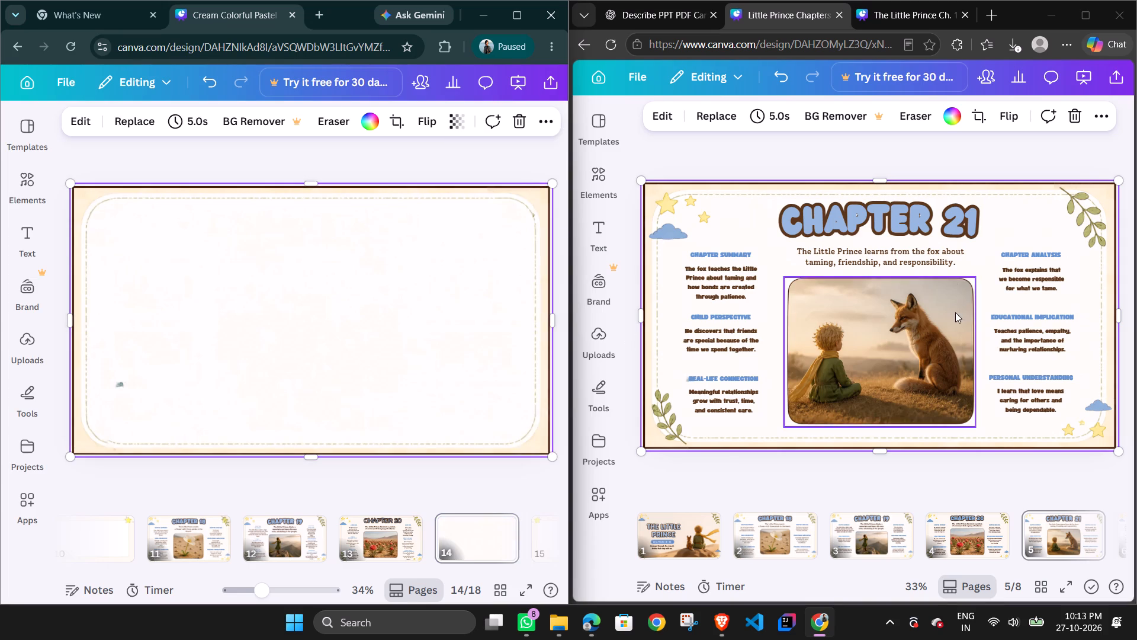
Copy all elements of the Chapter 21 page and paste them onto page 14 of the pastel presentation.
left_click_drag(631, 170, 1136, 491)
key("ctrl+c")
left_click(278, 313)
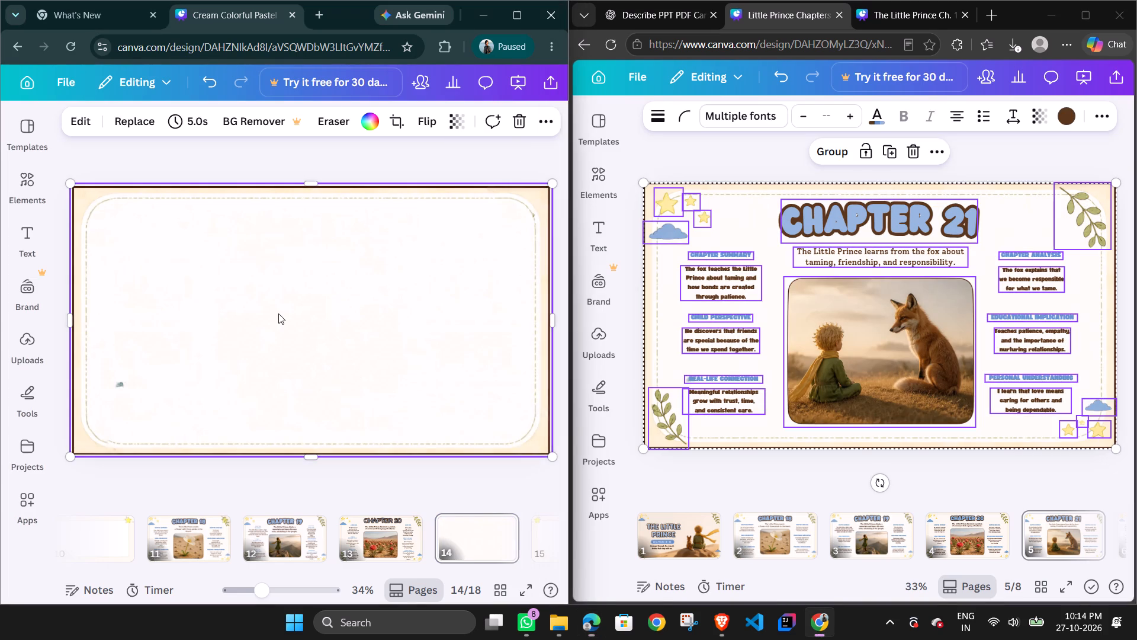
key("ctrl+v")
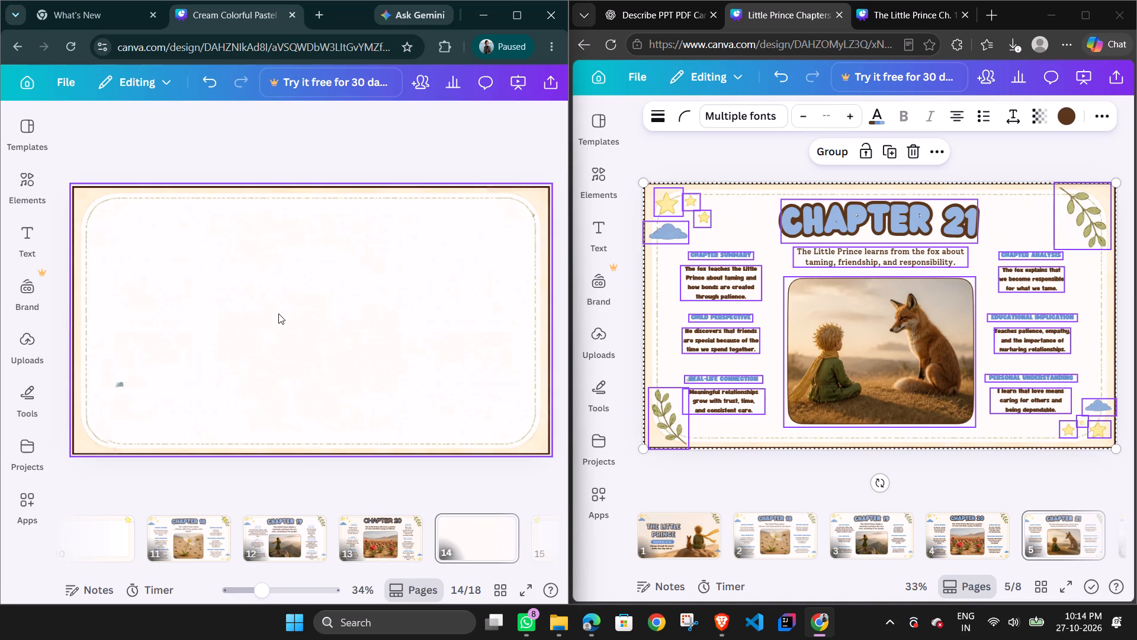
left_click(163, 289)
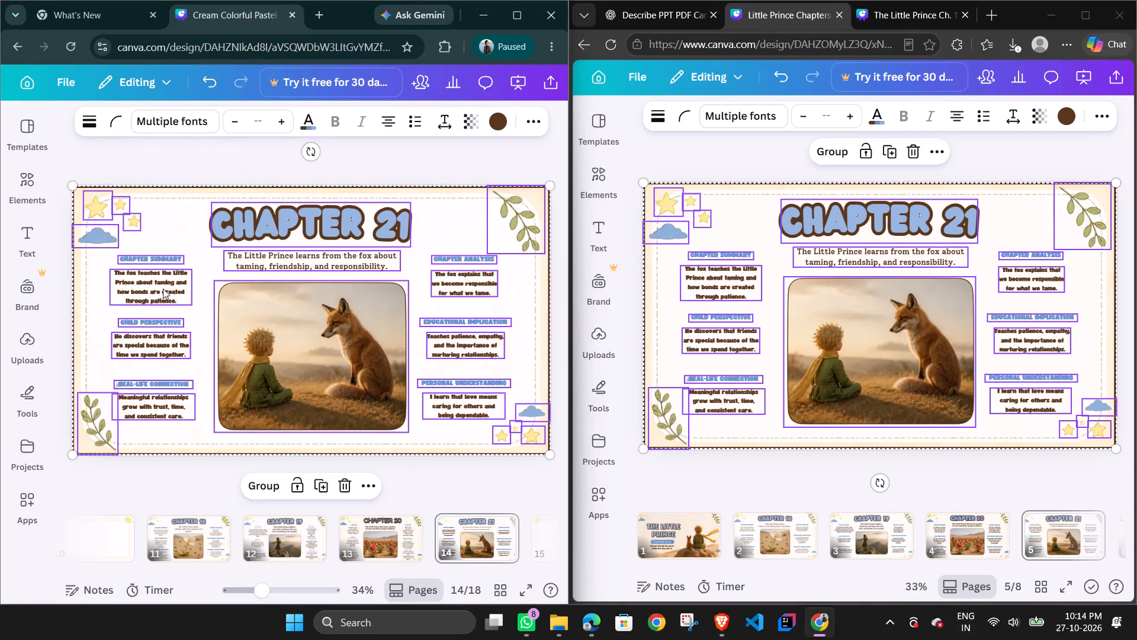
left_click(163, 289)
left_click(163, 289)
left_click(210, 152)
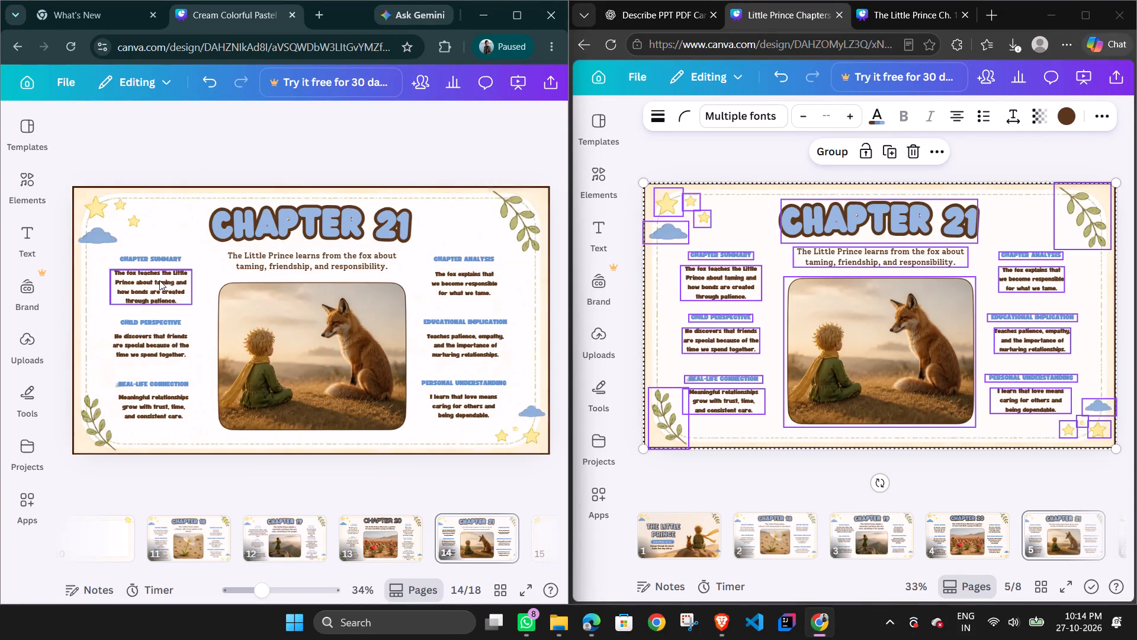
Change all Funtastic text on the Chapter 21 page to the Jella font, applying the change to the current page only.
left_click(159, 280)
left_click(118, 120)
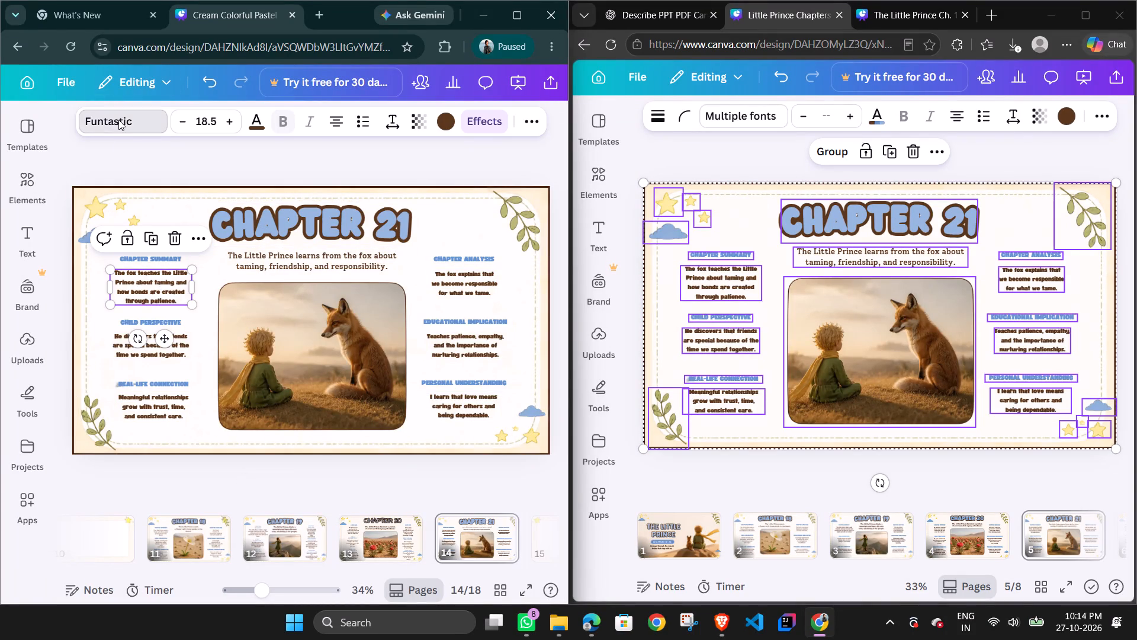
left_click(162, 443)
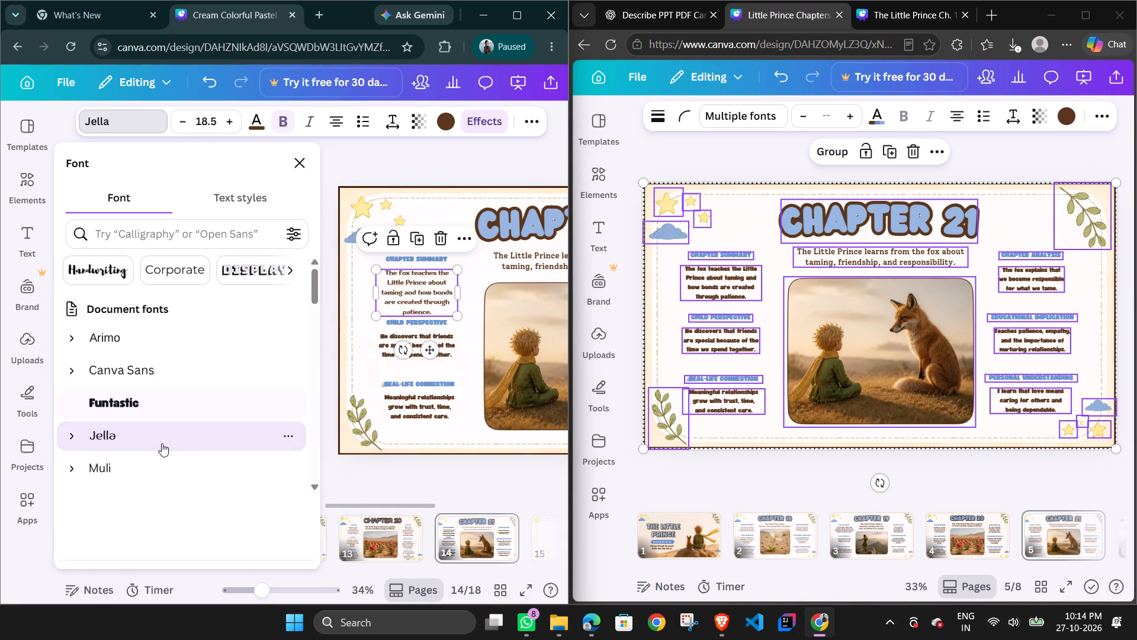
left_click(151, 545)
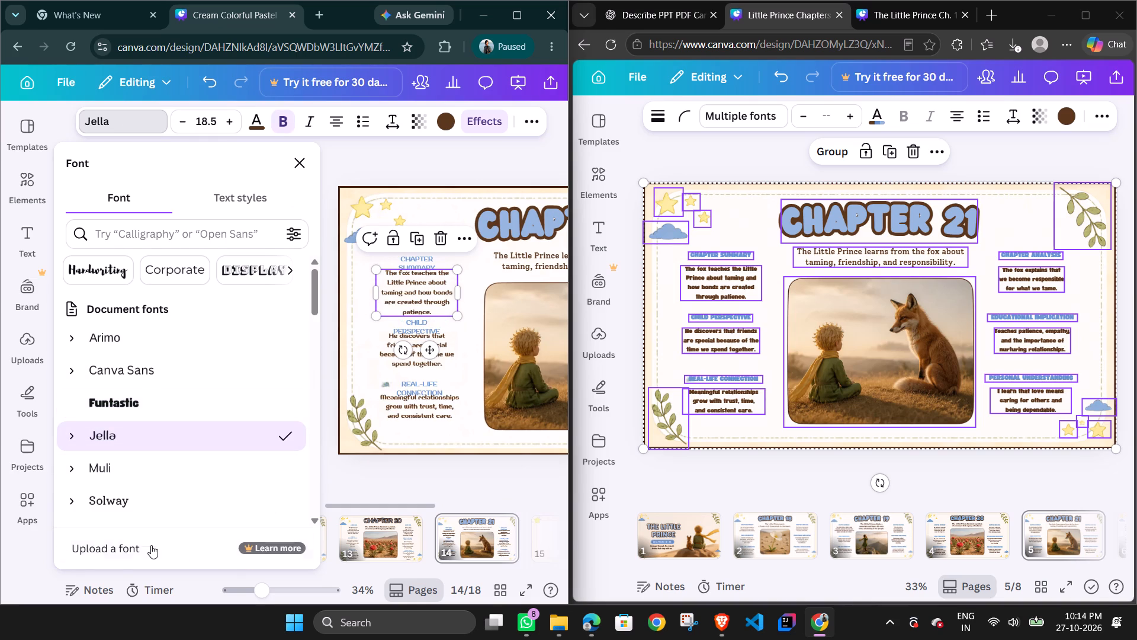
left_click(483, 152)
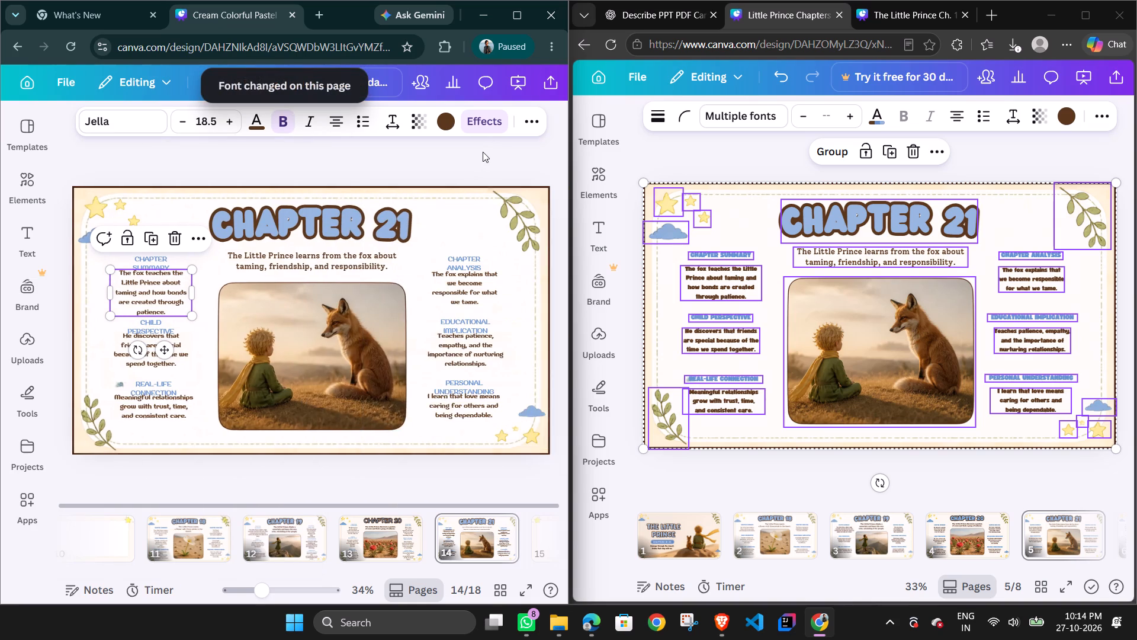
left_click(464, 151)
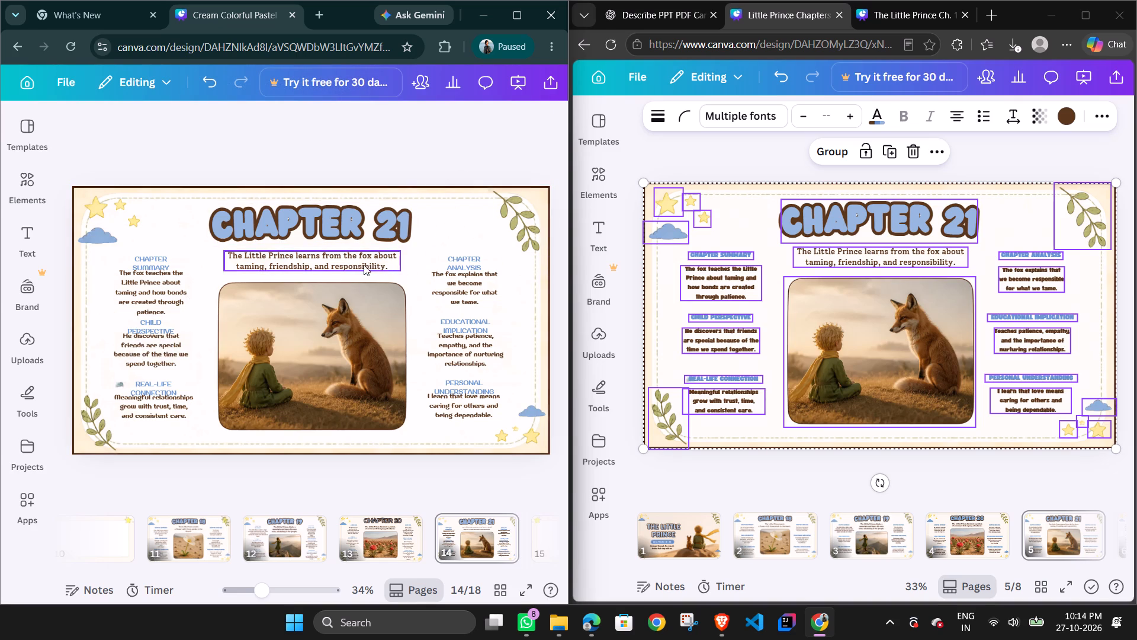
Review the Chapter 21 page's text against the Chapter 19 and Chapter 20 pages, checking title style and layout.
left_click(153, 290)
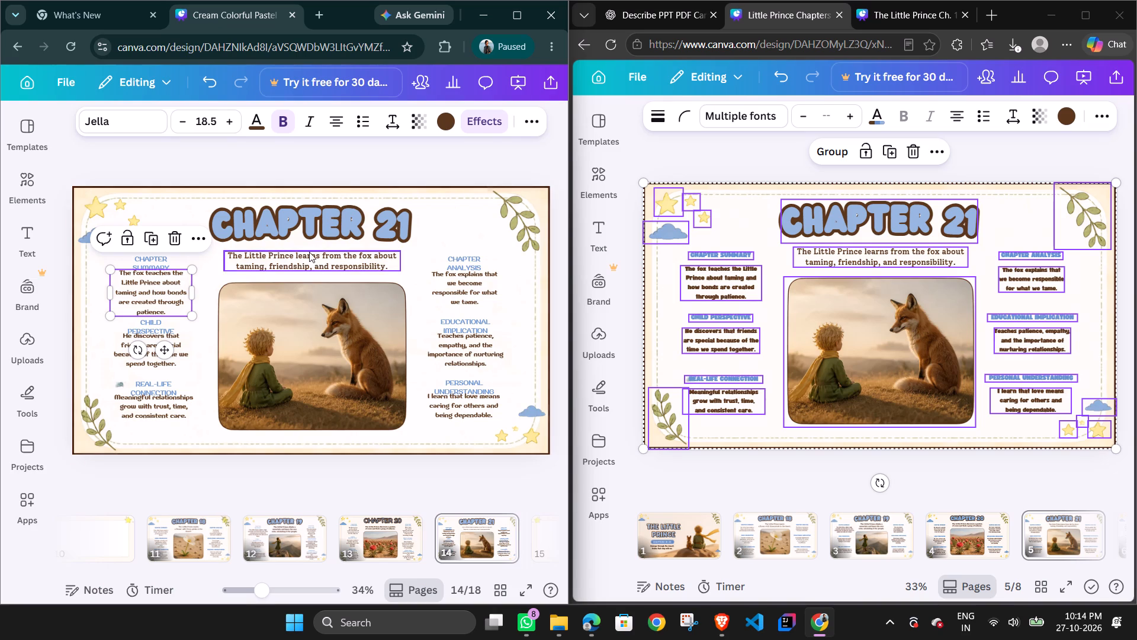
left_click(309, 252)
left_click(410, 216)
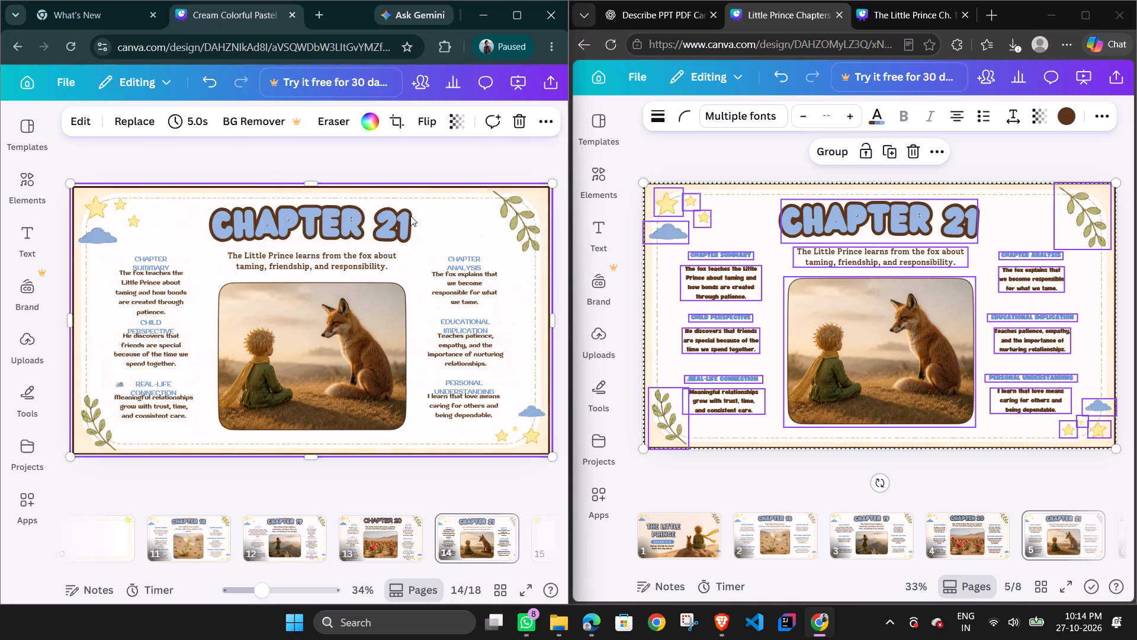
left_click(455, 154)
key("Left")
key("Left")
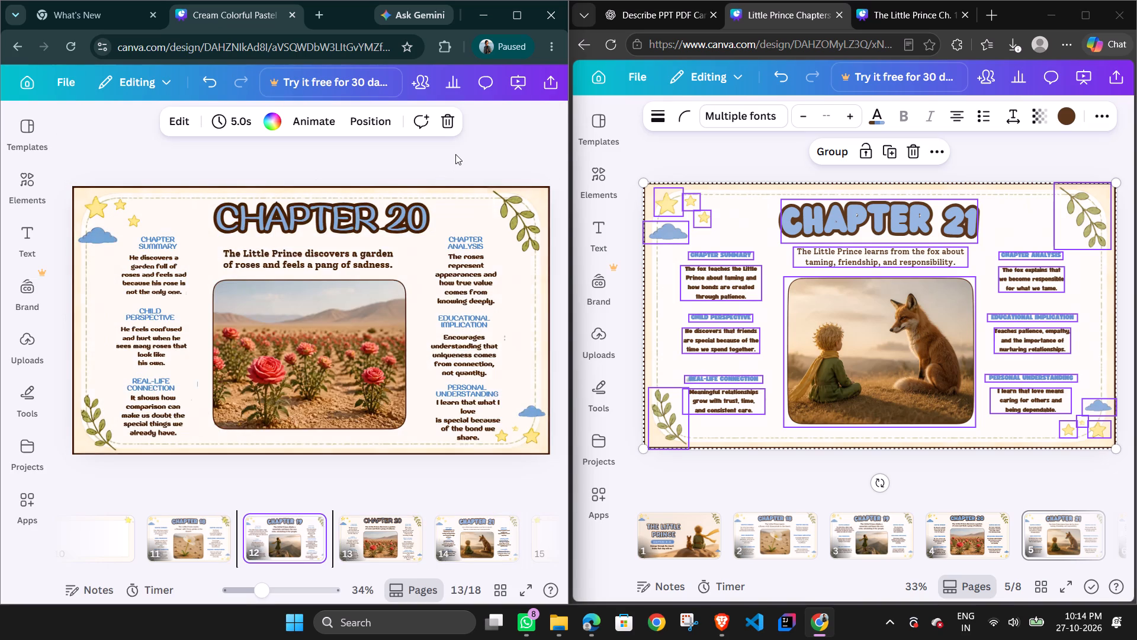
key("Left")
key("Left")
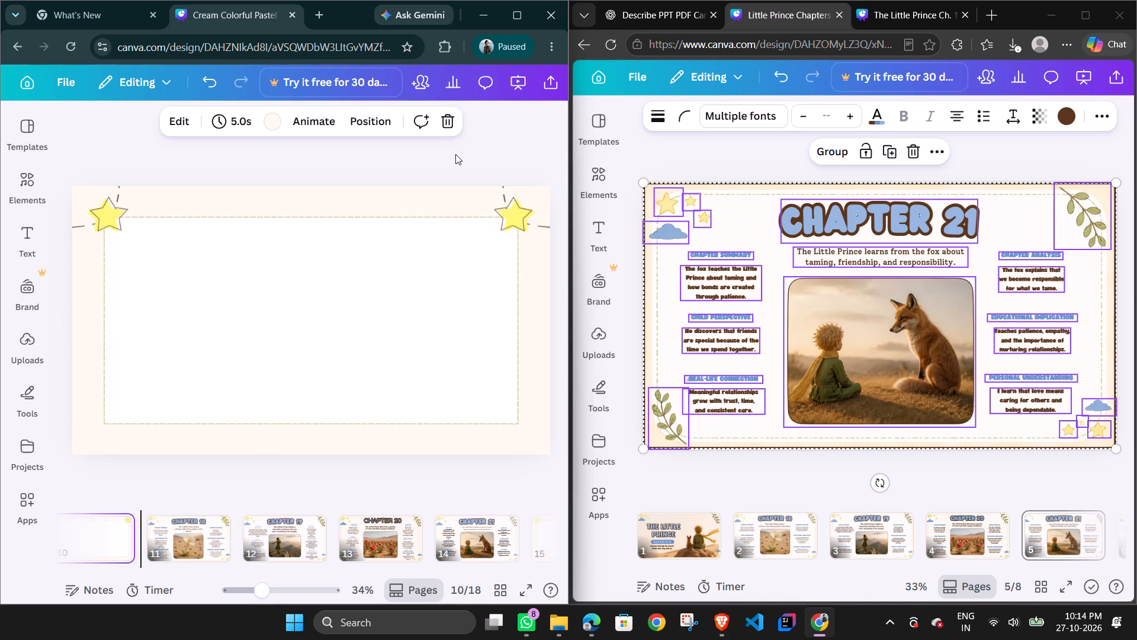
key("Right")
key("Right")
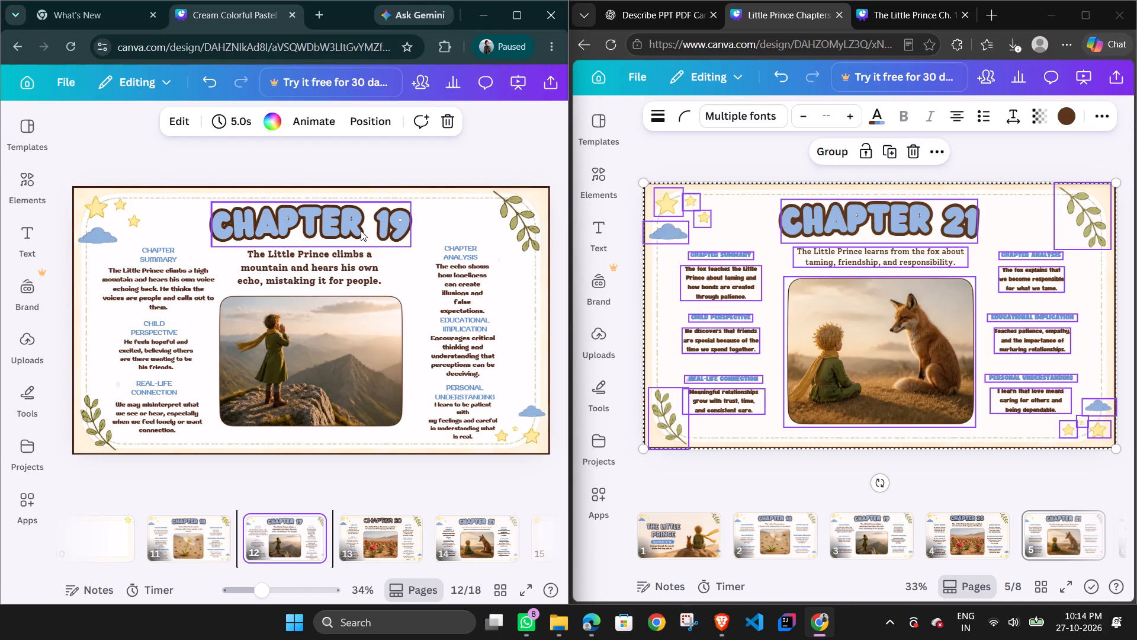
left_click(361, 231)
left_click(480, 164)
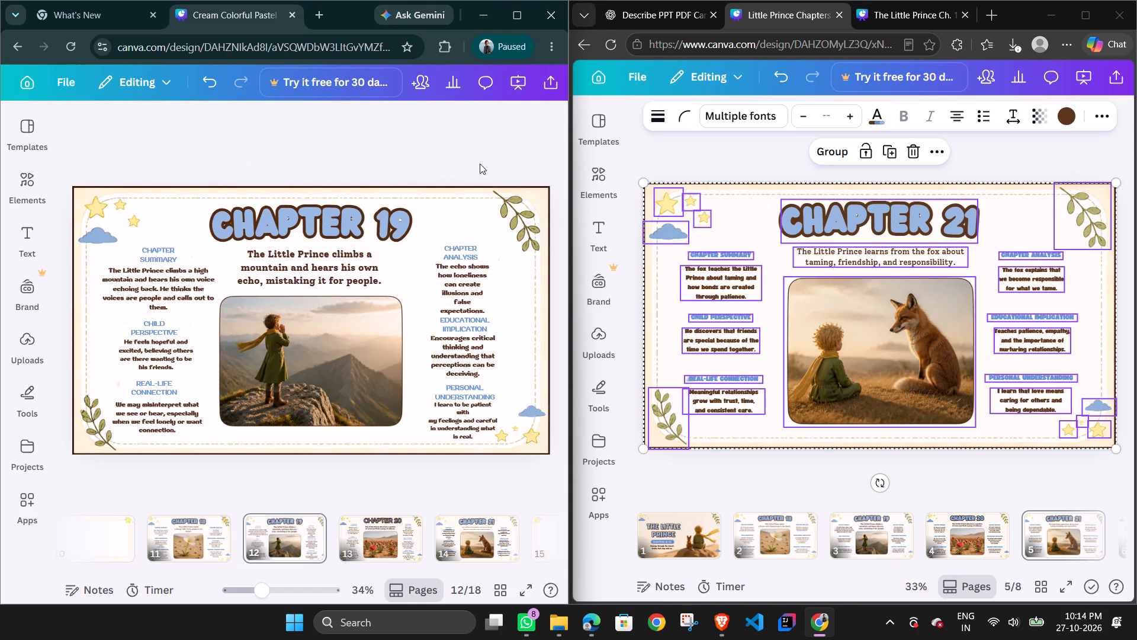
Change the CHAPTER 20 title on page 13 to the Wedges font.
key("Right")
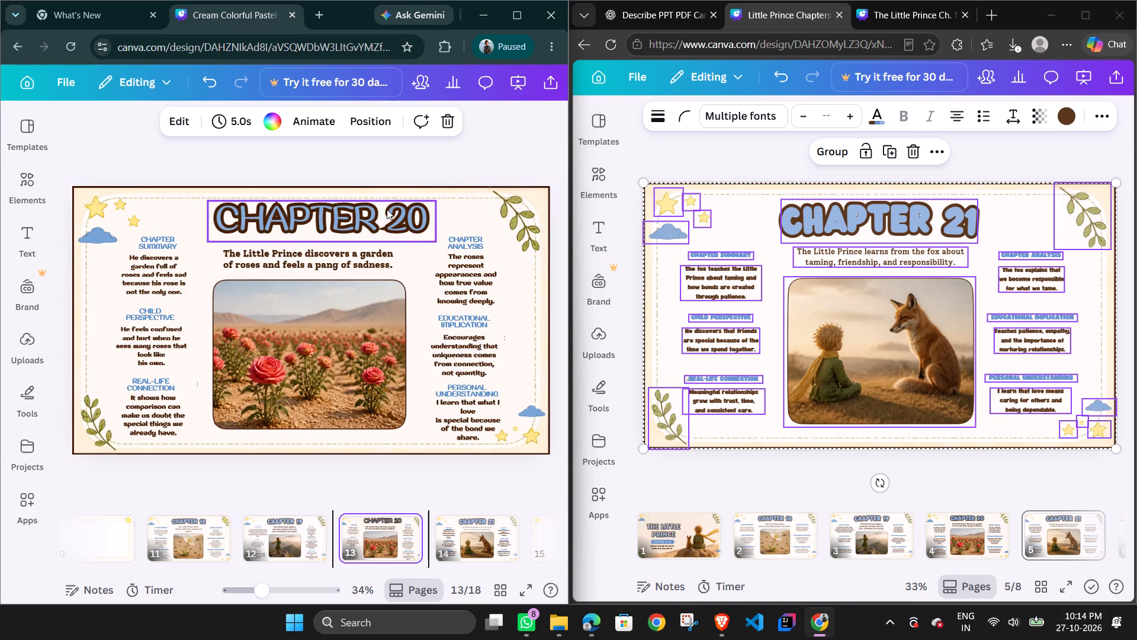
left_click(383, 213)
left_click(139, 116)
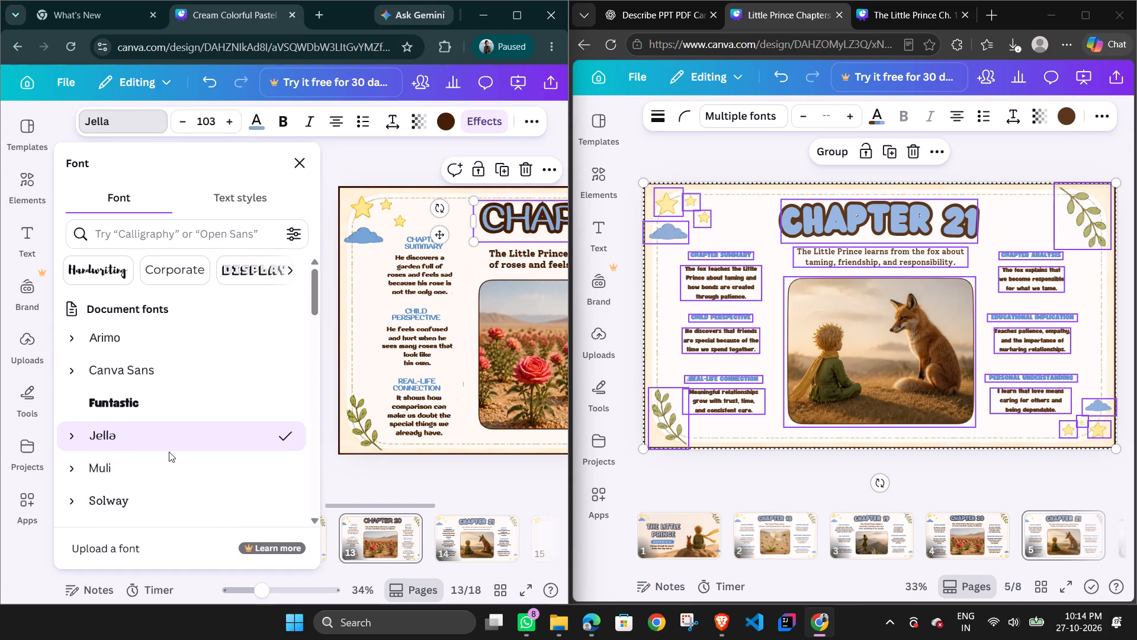
type("wed")
left_click(200, 241)
type("we")
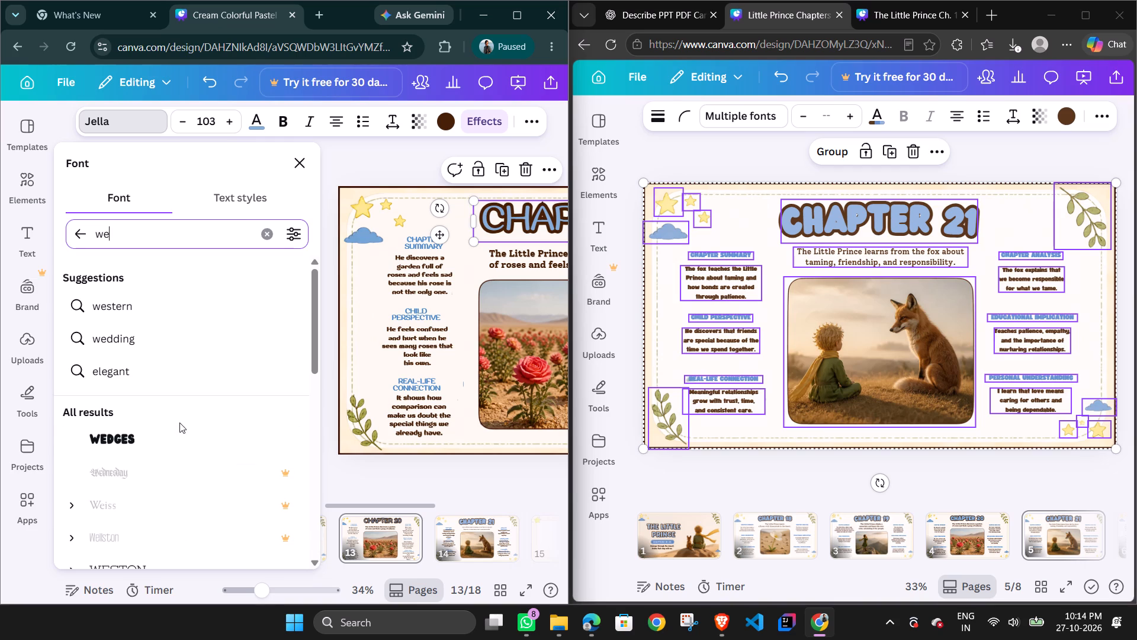
left_click(139, 437)
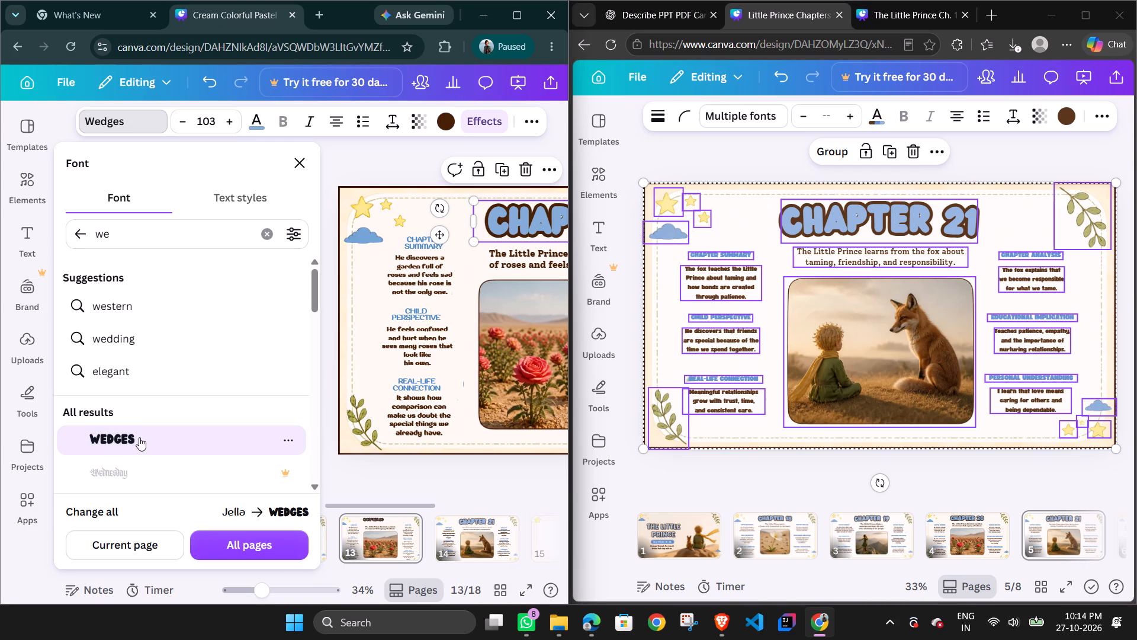
left_click(382, 148)
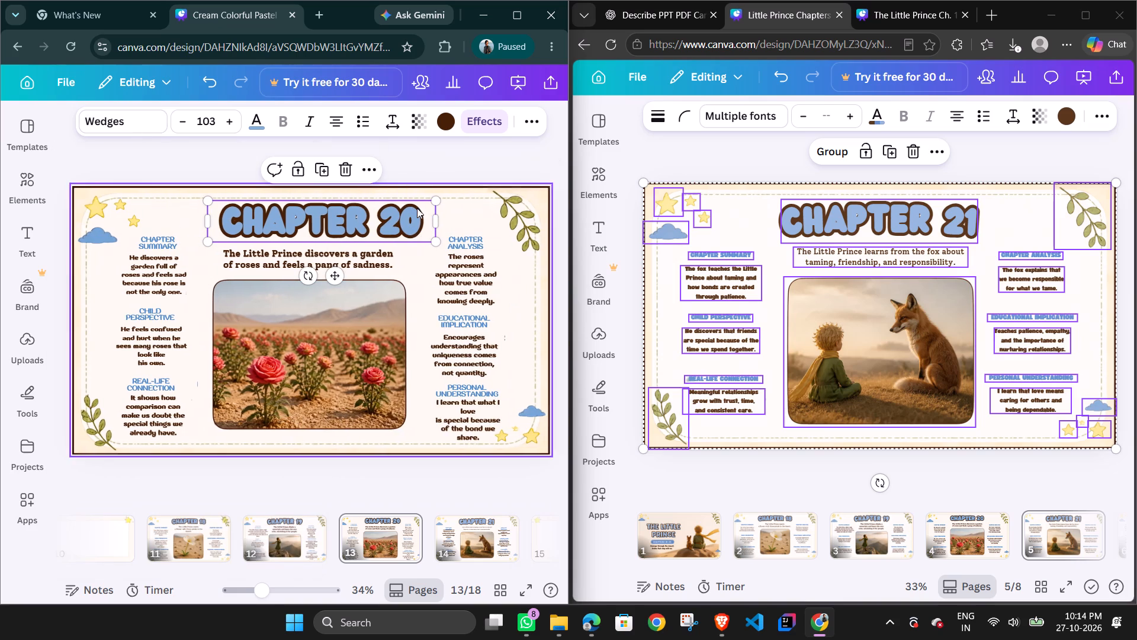
left_click(533, 164)
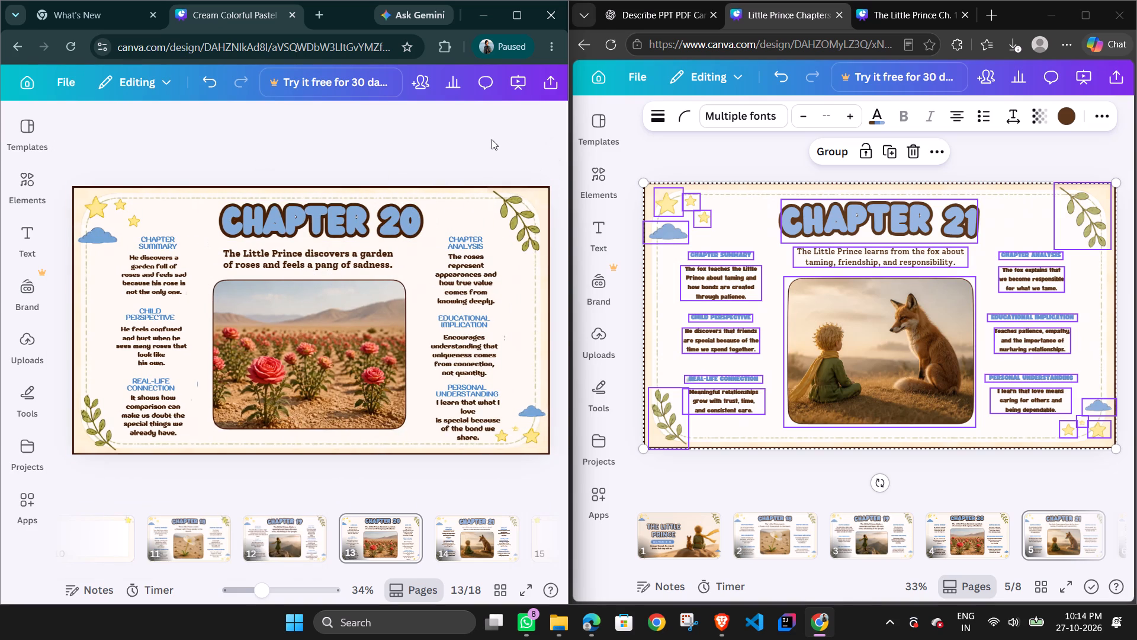
Check the text formatting of the CHAPTER SUMMARY heading on the Little Prince presentation's Chapter 21 page.
left_click(727, 257)
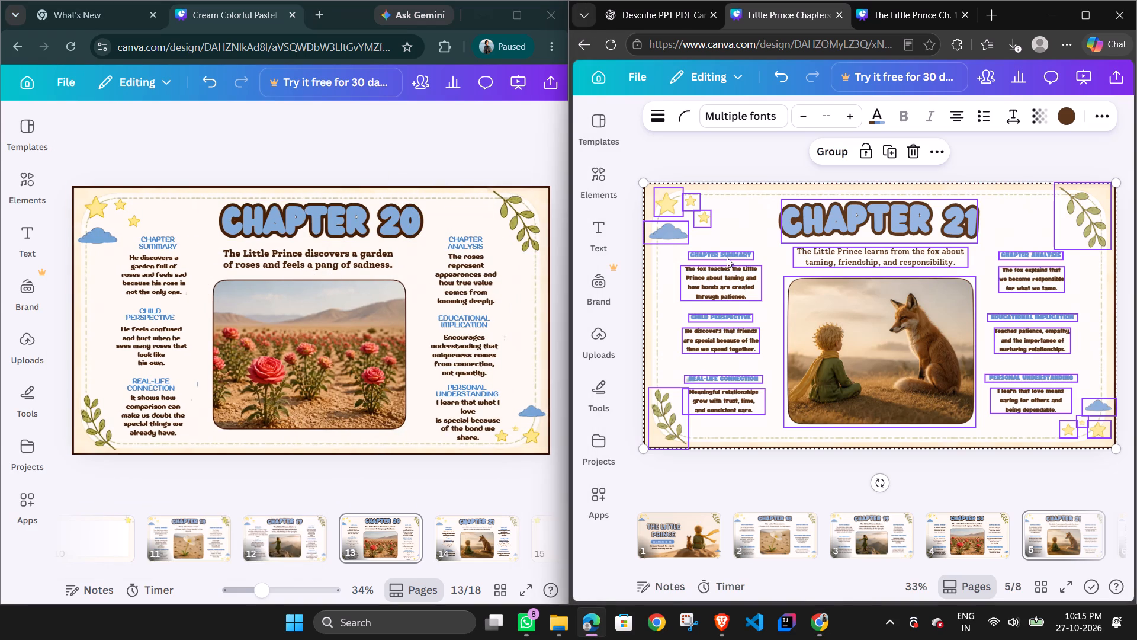
left_click(767, 166)
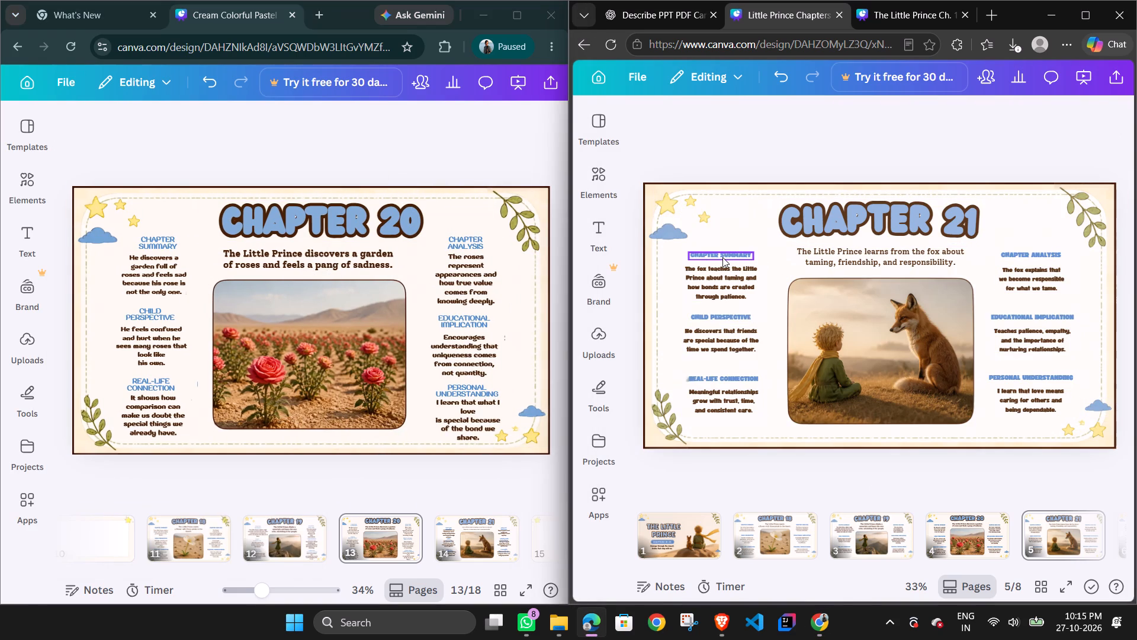
left_click(722, 257)
On page 14 of the pastel presentation, move the CHAPTER SUMMARY heading and its paragraph up so they no longer overlap.
left_click(536, 143)
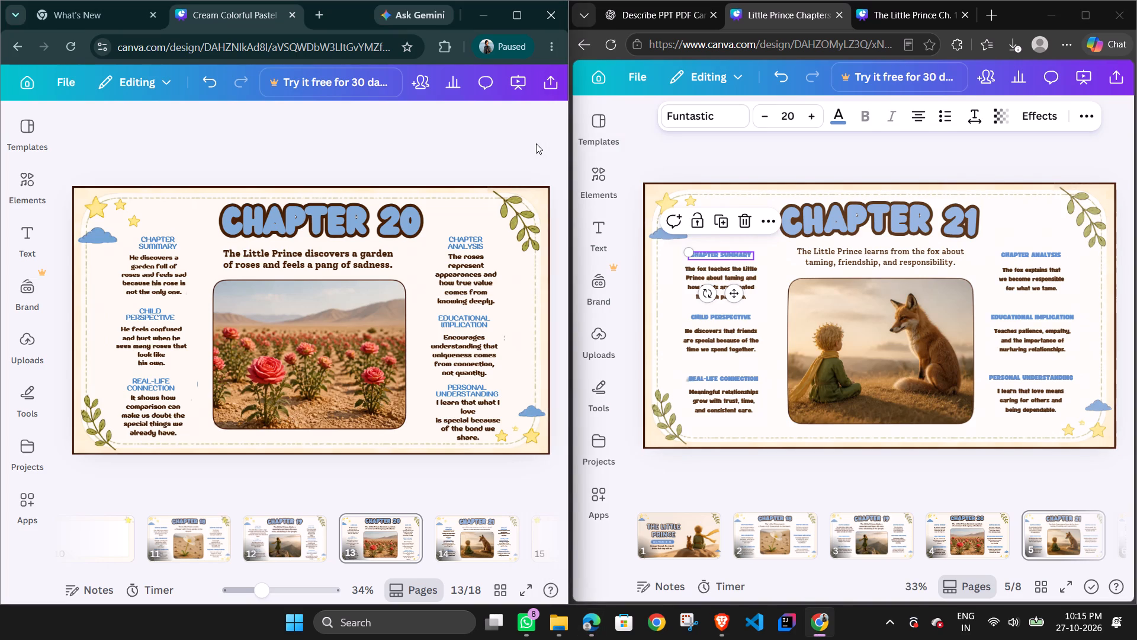
key("Right")
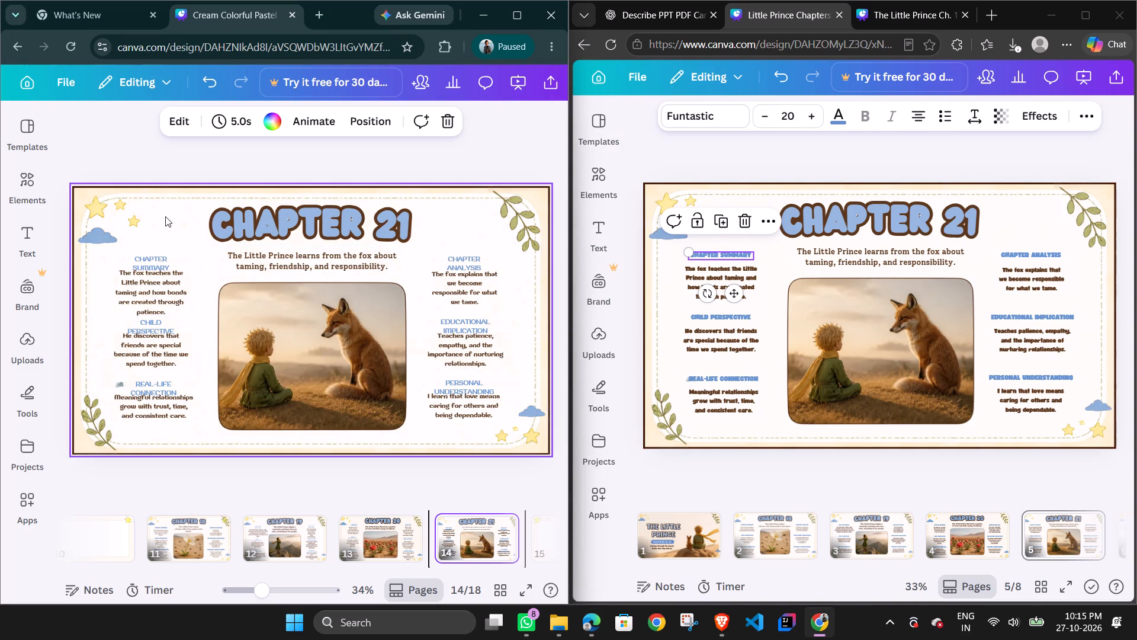
left_click(147, 241)
left_click_drag(147, 241, 147, 228)
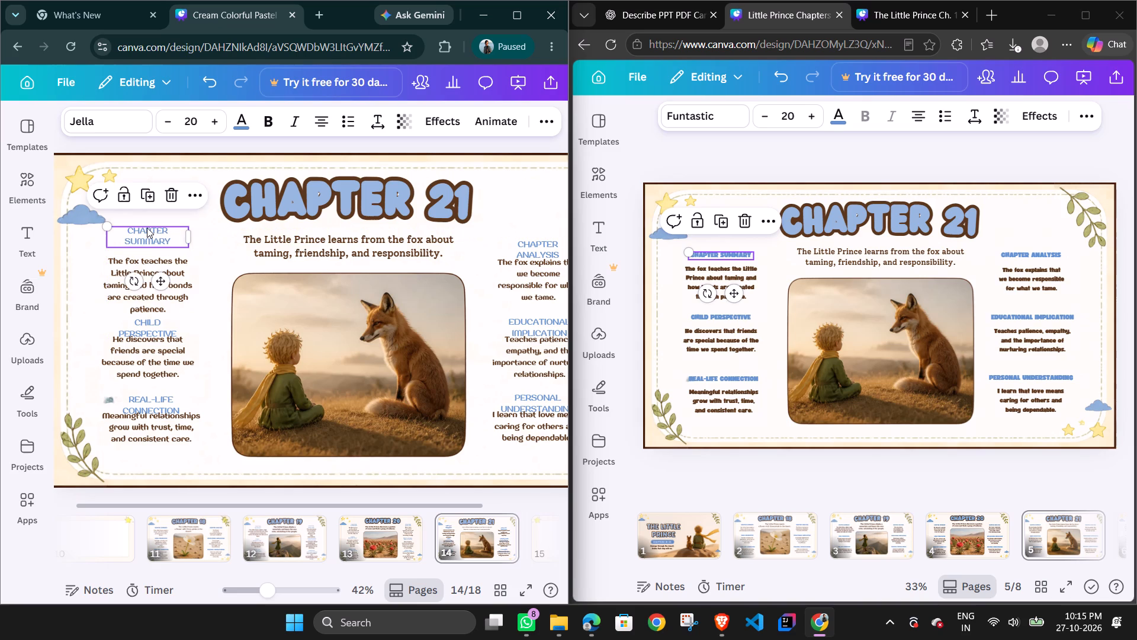
left_click(147, 261)
left_click_drag(147, 261, 146, 257)
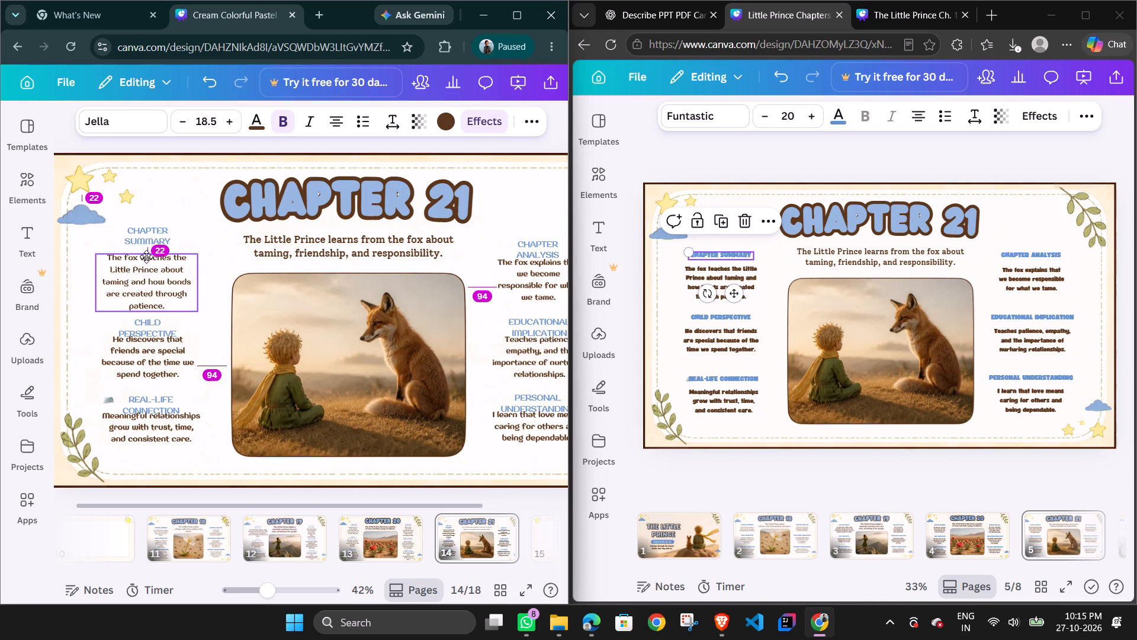
left_click_drag(146, 257, 150, 254)
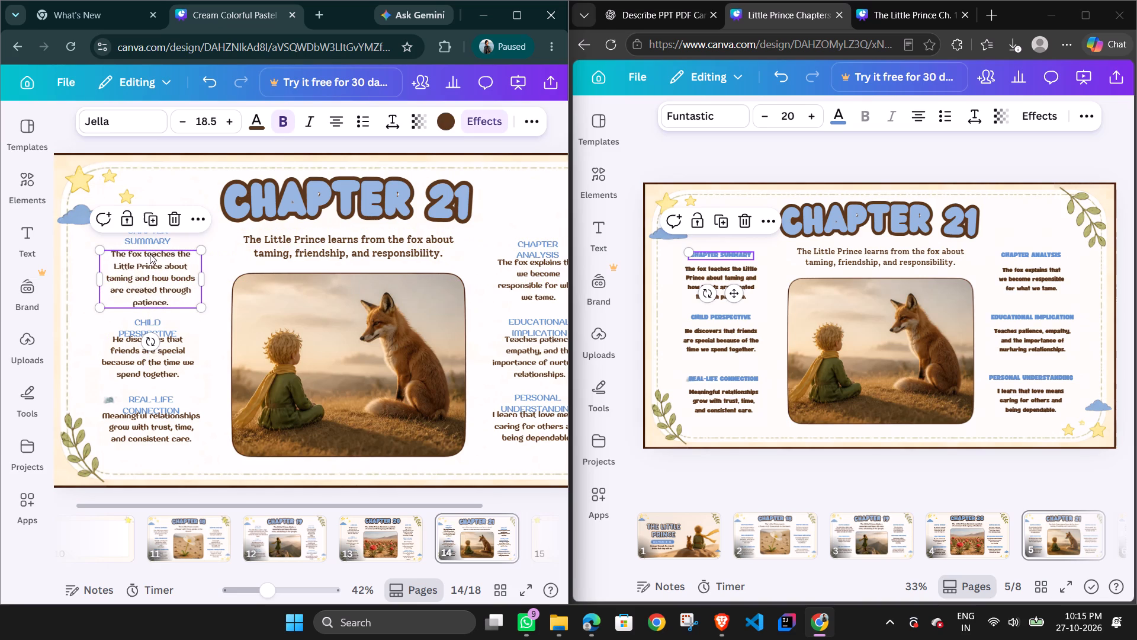
Move the paragraphs under CHILD PERSPECTIVE and REAL-LIFE CONNECTION slightly down, clear of their headings.
left_click_drag(174, 343, 174, 349)
left_click(174, 349)
left_click(208, 337)
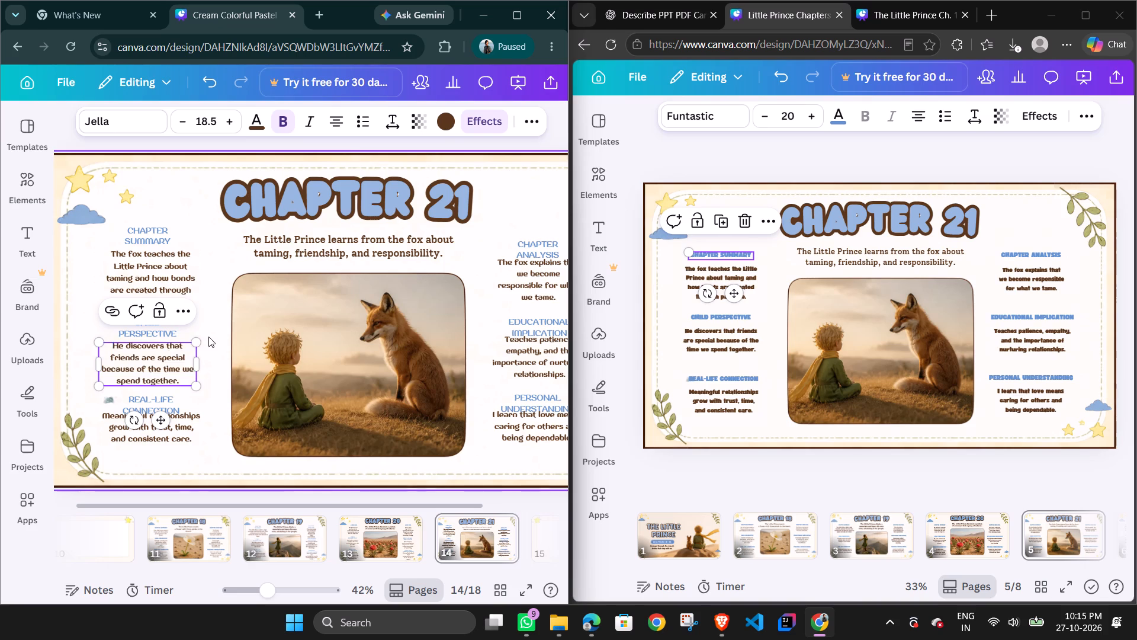
scroll(208, 337, "down", 1)
left_click_drag(168, 420, 169, 427)
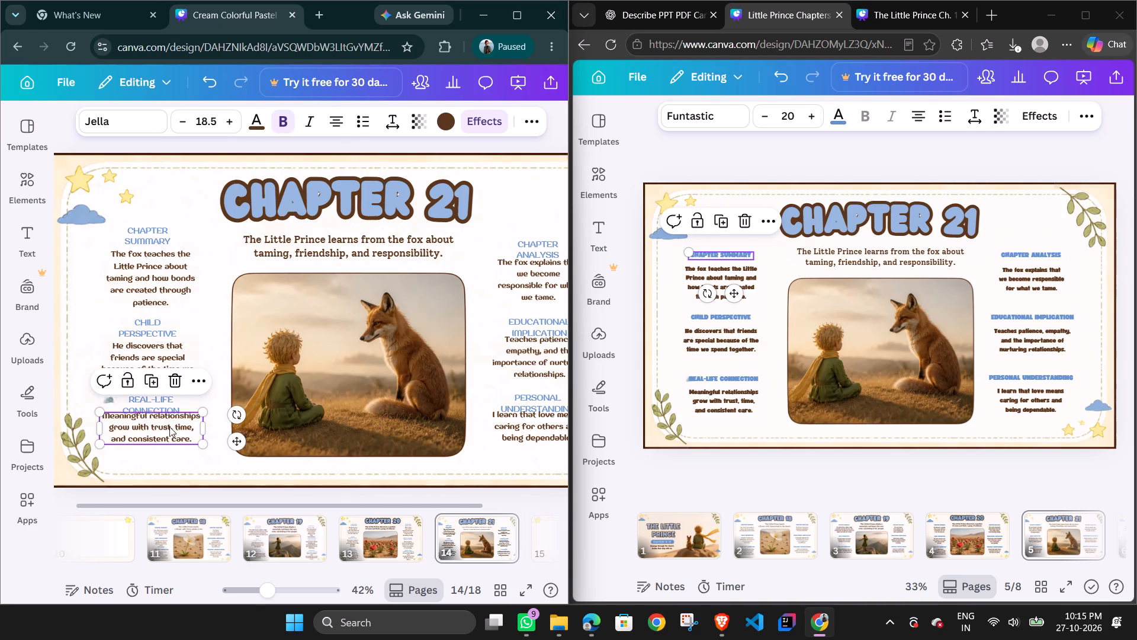
left_click_drag(169, 427, 171, 430)
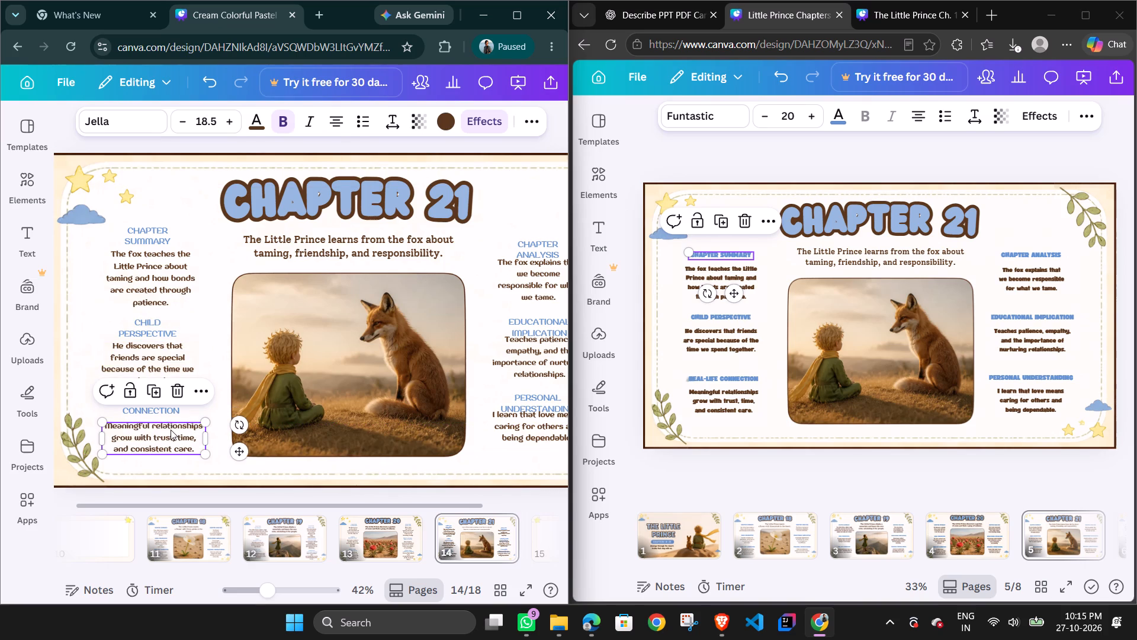
left_click(75, 293)
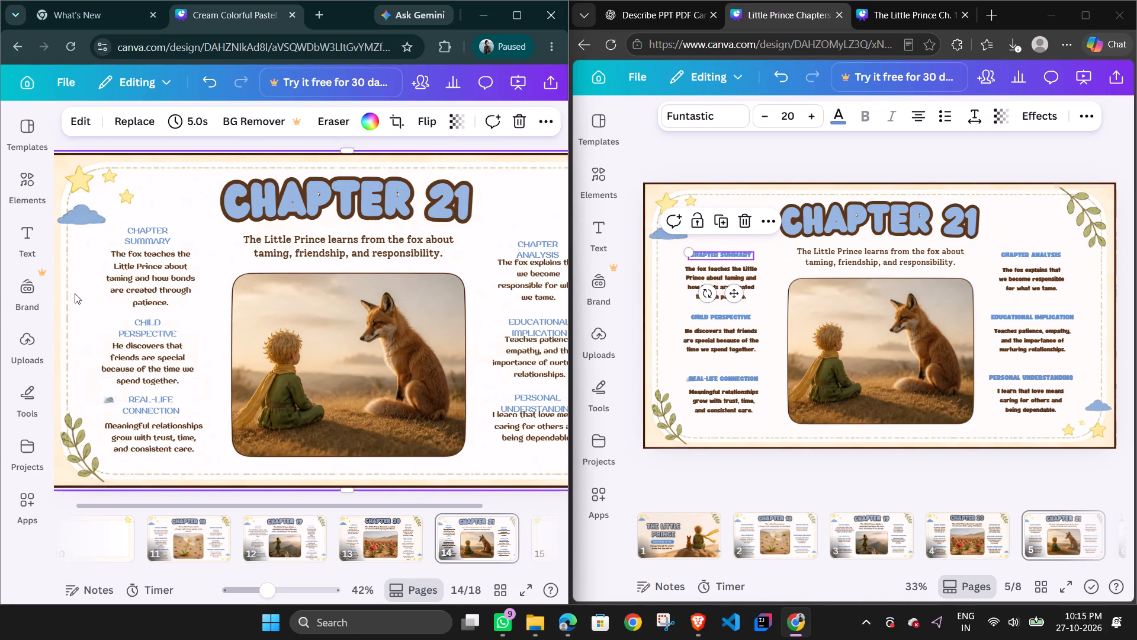
Narrow the REAL-LIFE CONNECTION heading's text box to about 277 wide, keeping the heading on two lines.
left_click(111, 406)
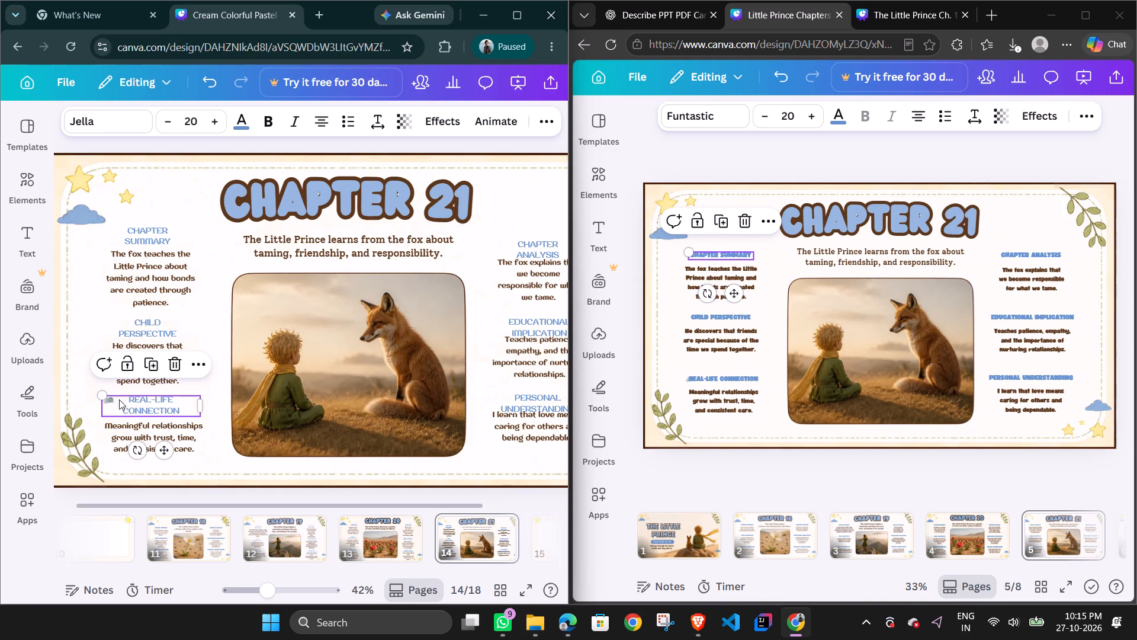
left_click(113, 401)
left_click(113, 401)
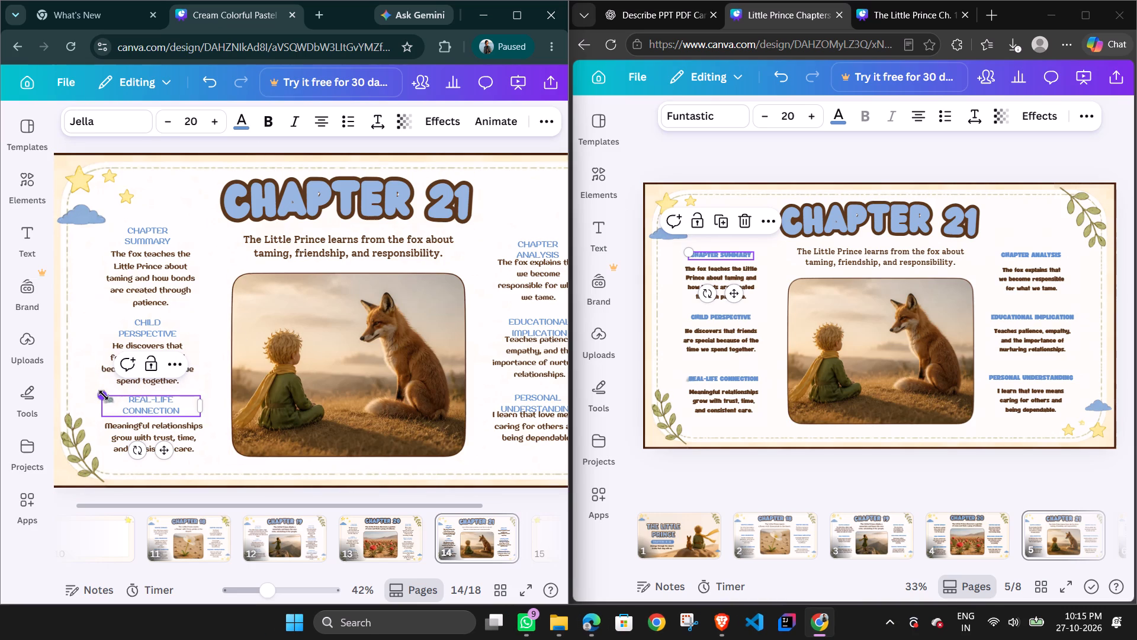
left_click(198, 405)
left_click_drag(203, 402, 147, 407)
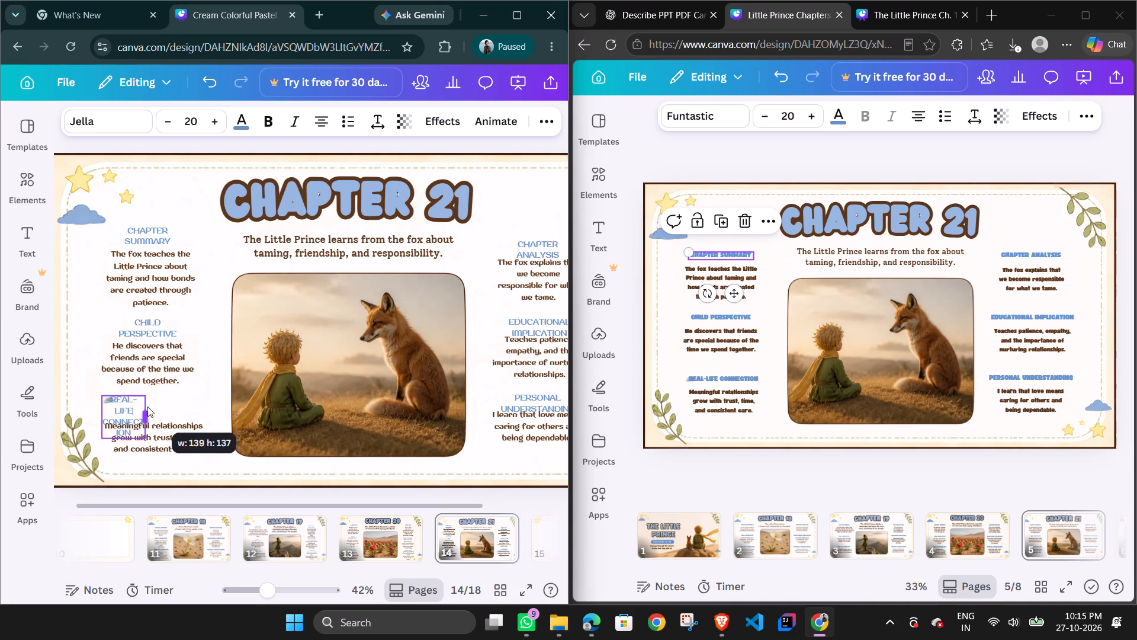
left_click_drag(147, 407, 183, 402)
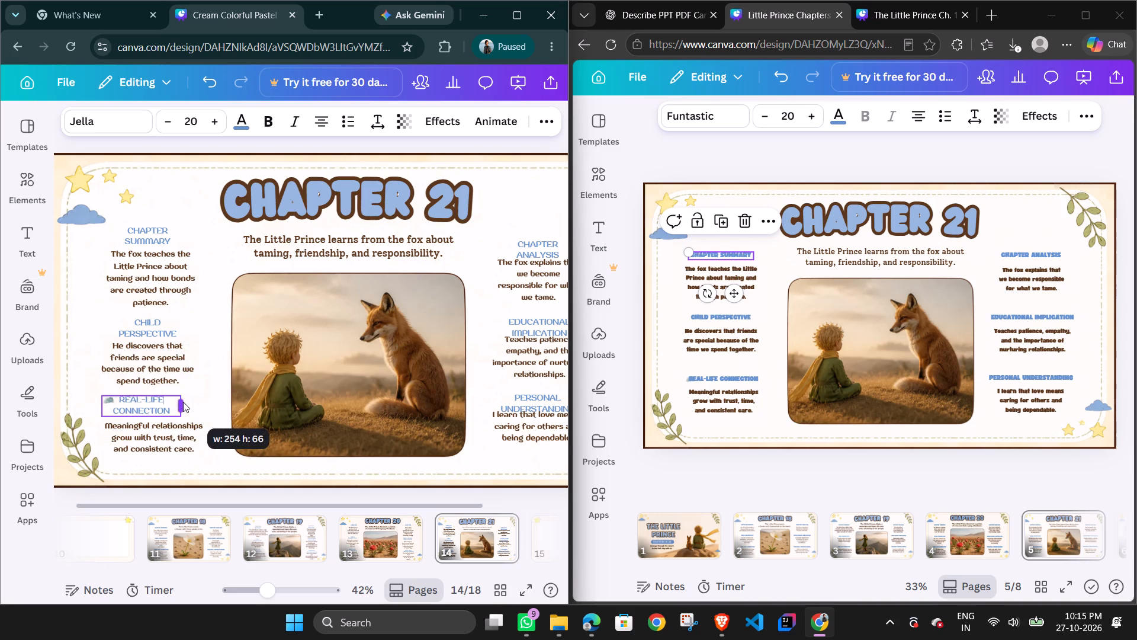
left_click_drag(183, 402, 190, 402)
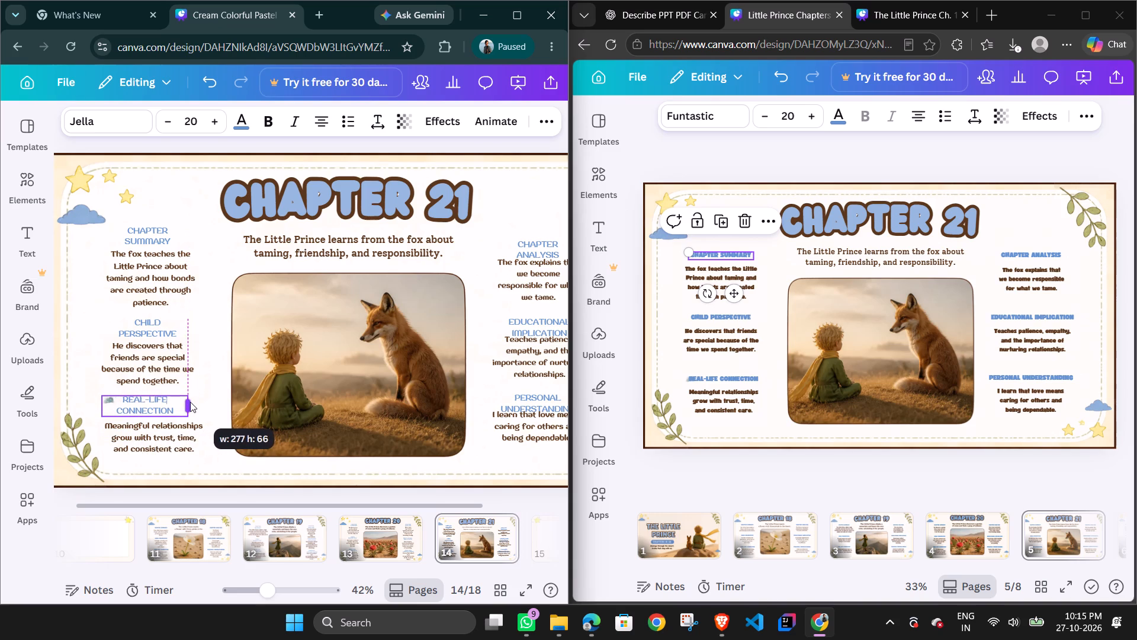
Undo the narrowing of the REAL-LIFE CONNECTION heading's text box and the earlier downward moves of the two paragraphs.
left_click_drag(190, 402, 191, 401)
key("ctrl+z")
key("ctrl+z")
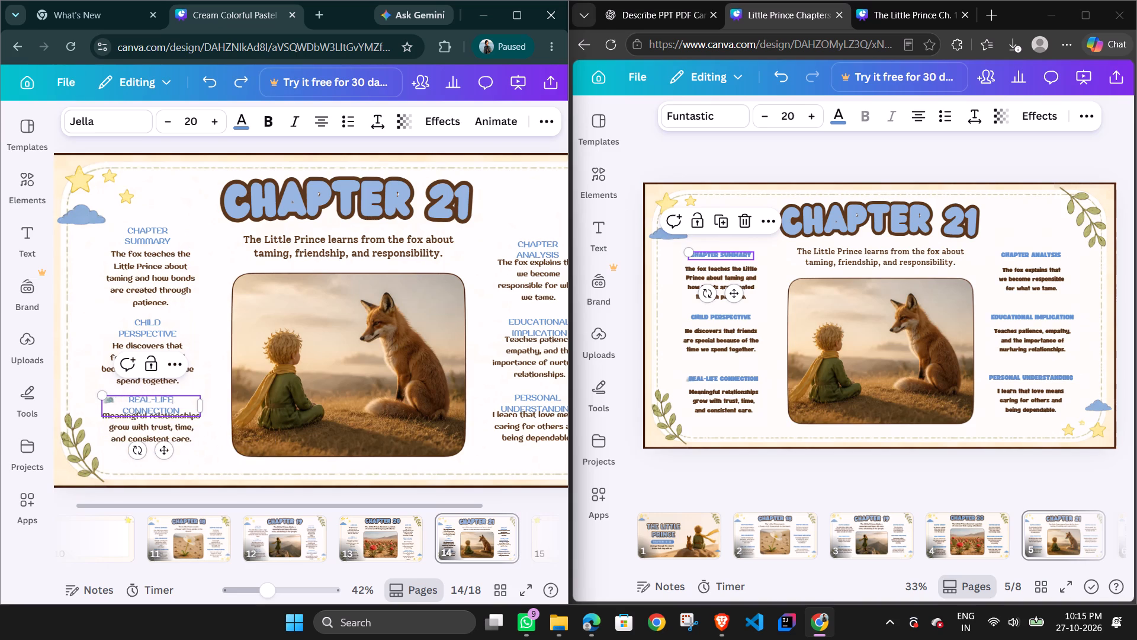
key("ctrl+z")
key("ctrl+z")
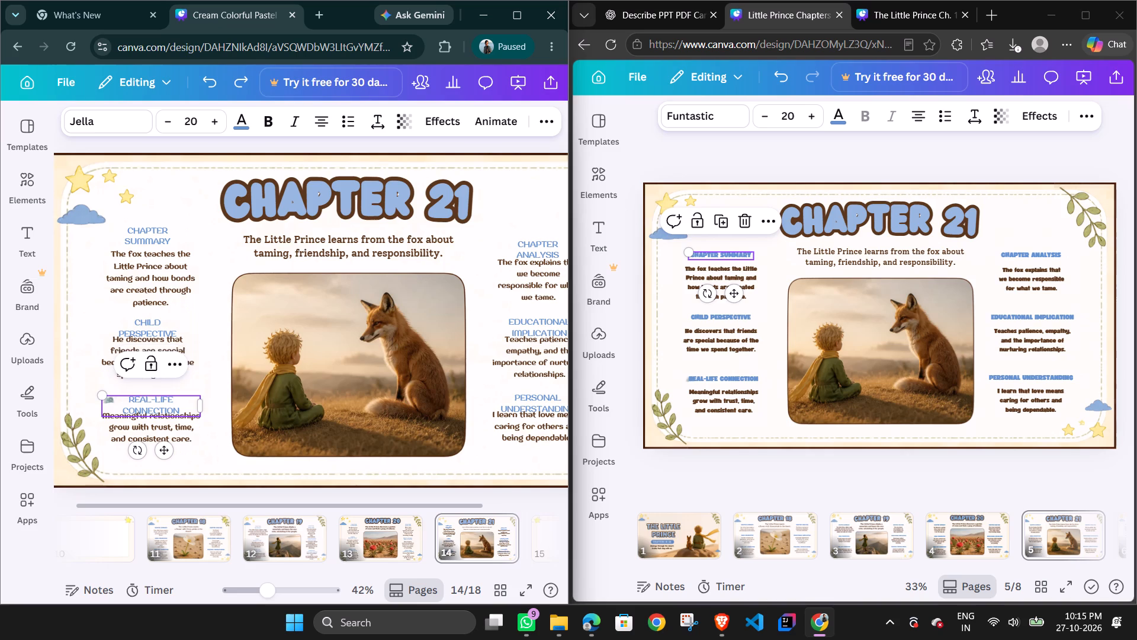
On page 14, move the paragraphs under CHILD PERSPECTIVE and REAL-LIFE CONNECTION slightly down, clear of their two-line headings.
left_click(219, 314)
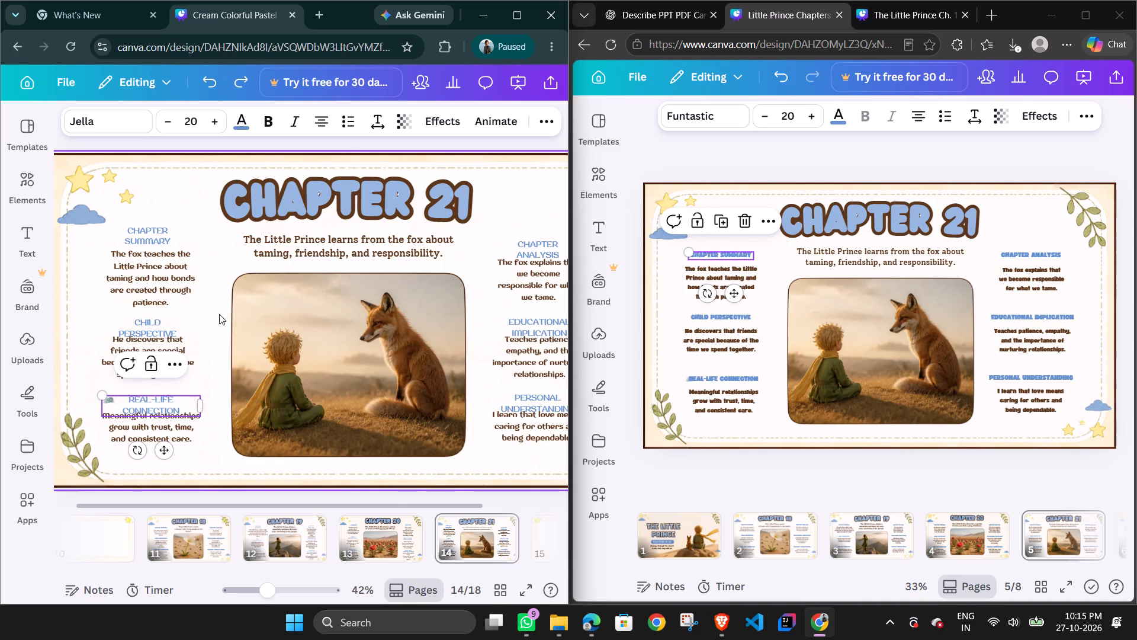
left_click_drag(168, 345, 169, 349)
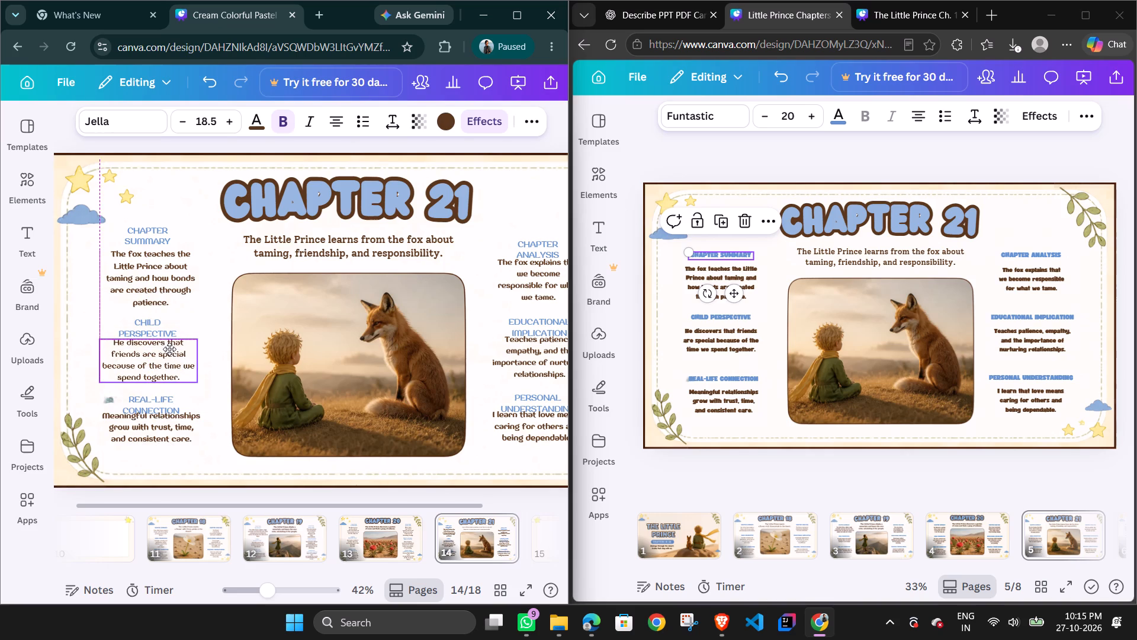
left_click_drag(169, 349, 170, 351)
left_click(175, 398)
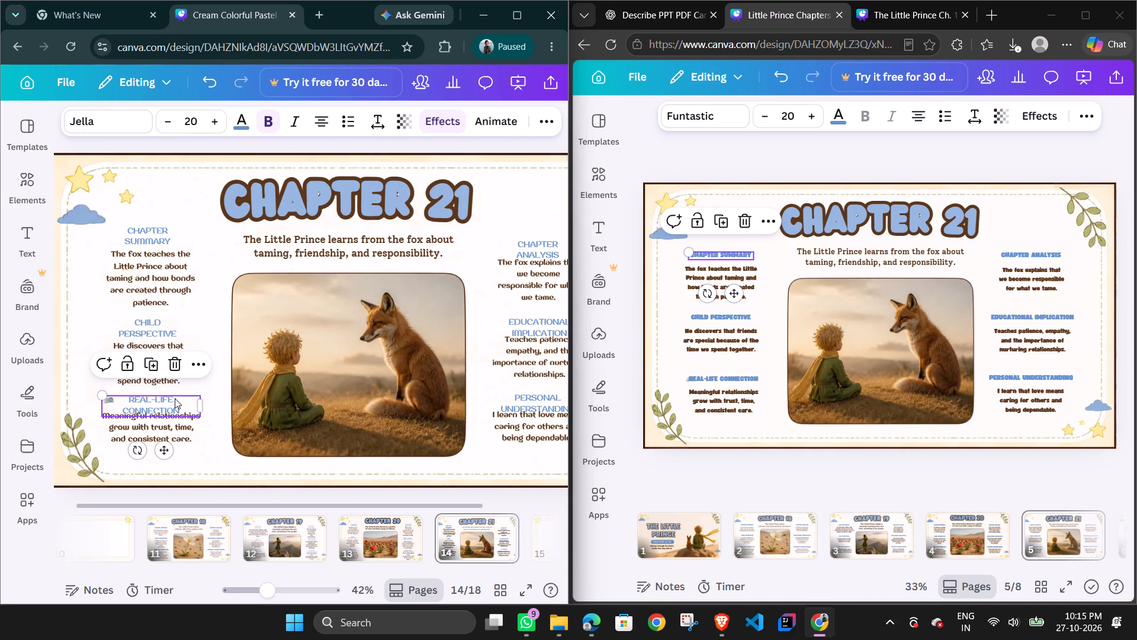
left_click(188, 436)
left_click_drag(188, 436, 188, 444)
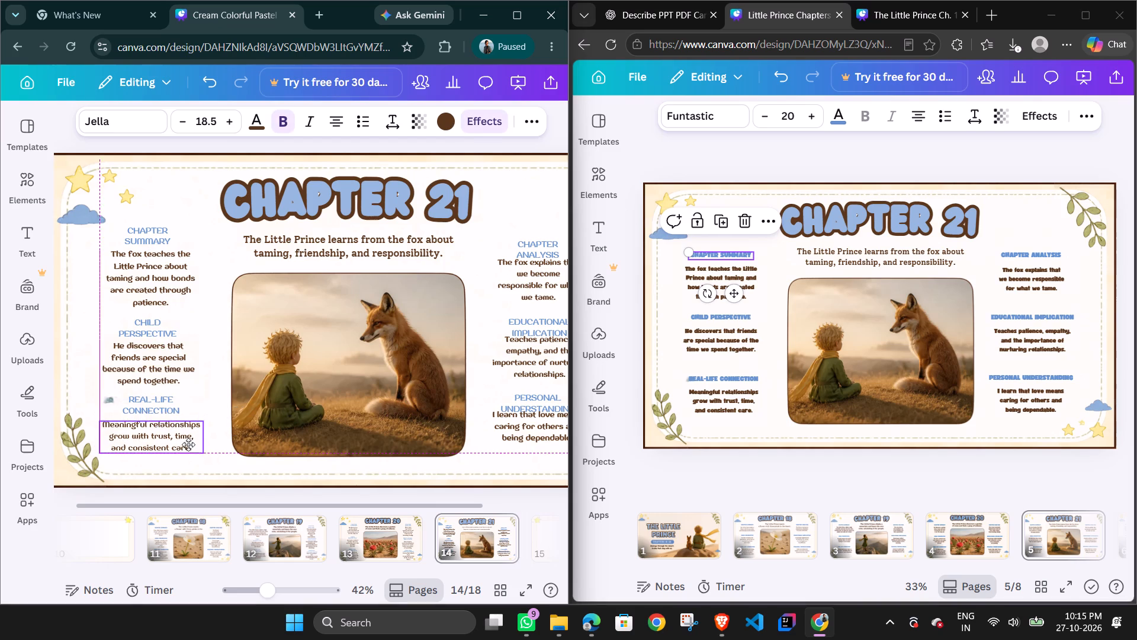
left_click_drag(188, 444, 188, 443)
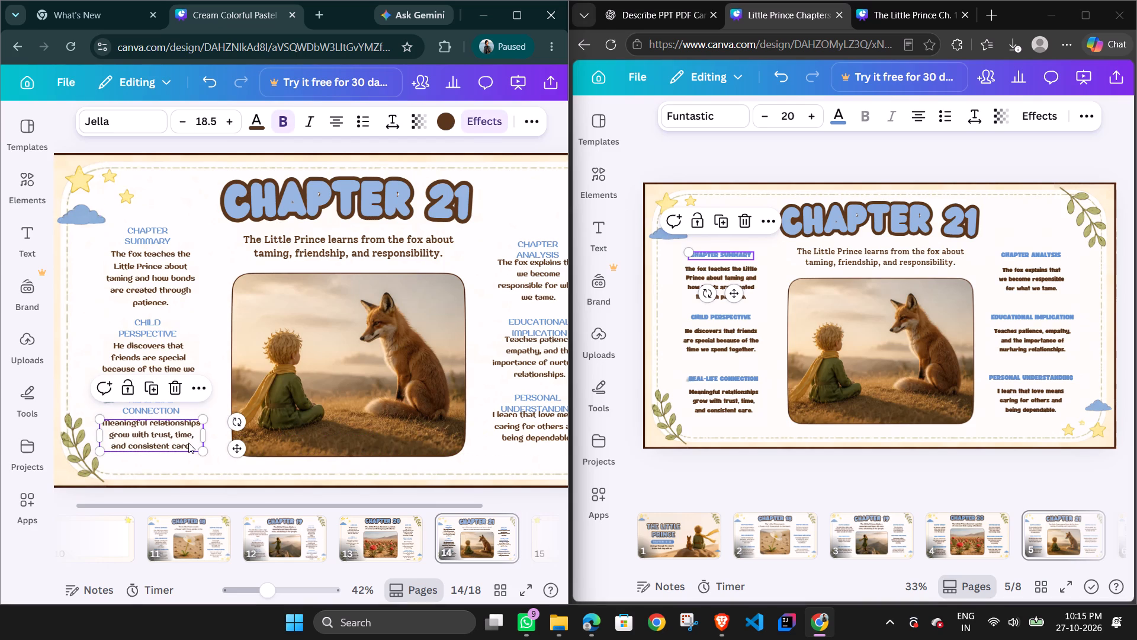
left_click(213, 357)
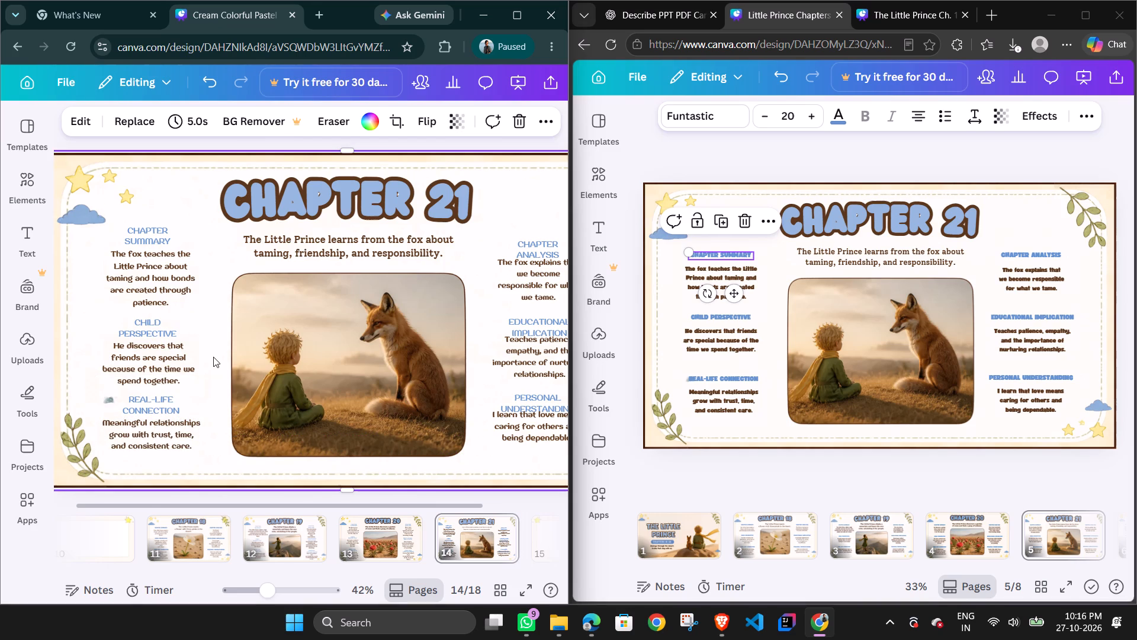
Move the CHAPTER ANALYSIS heading and its paragraph up on the Chapter 21 page so they no longer overlap.
scroll(213, 357, "left", 1)
left_click_drag(447, 247, 450, 233)
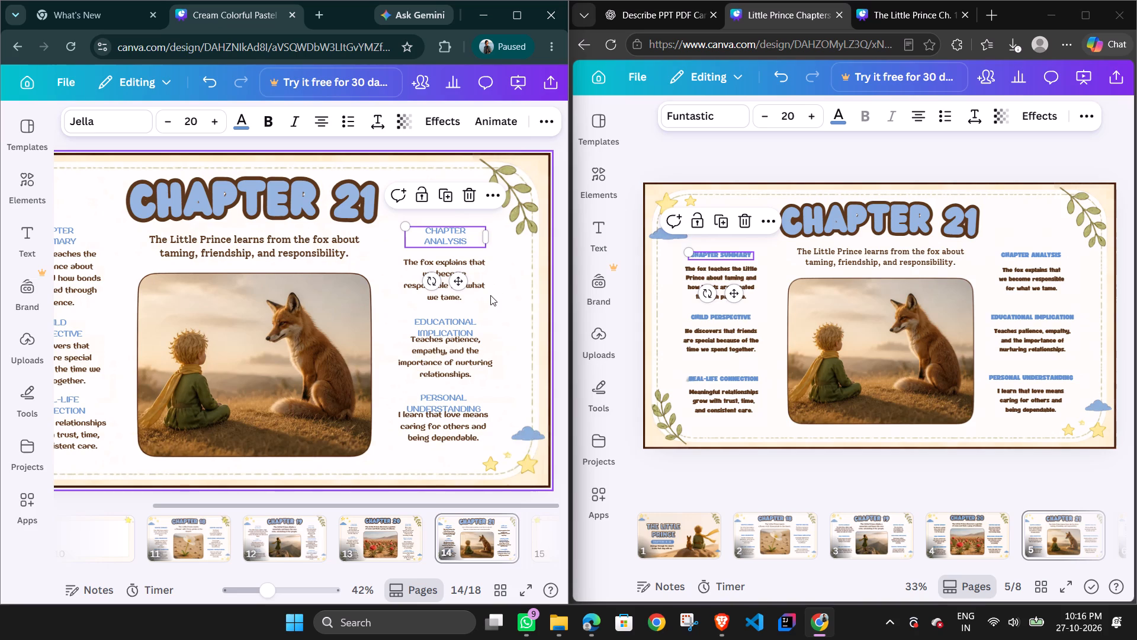
left_click(503, 286)
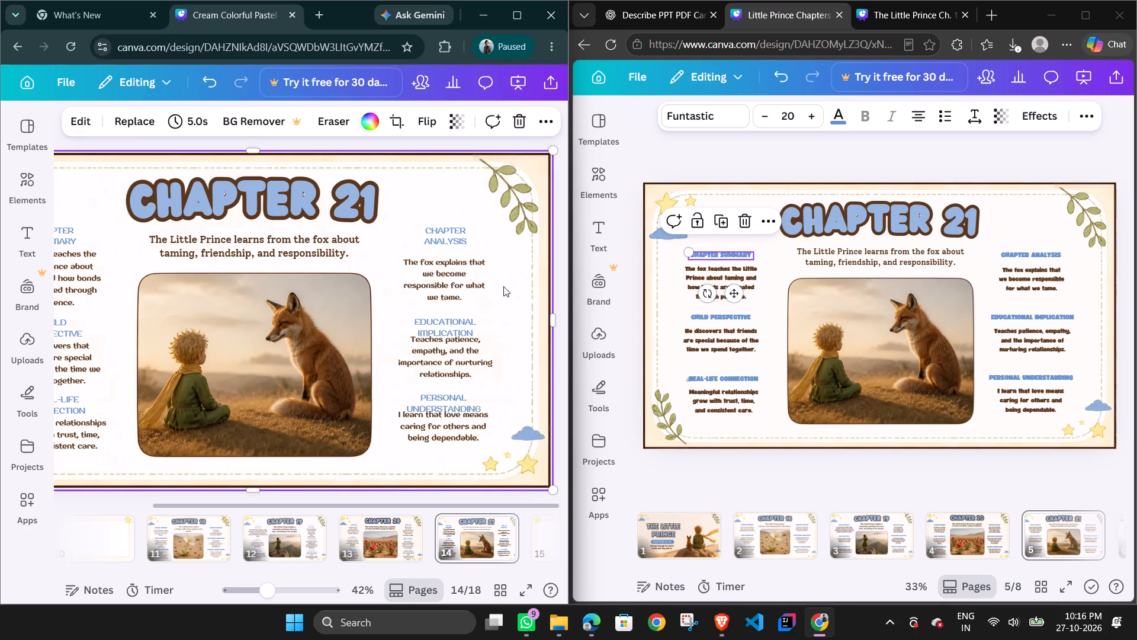
left_click_drag(466, 279, 466, 270)
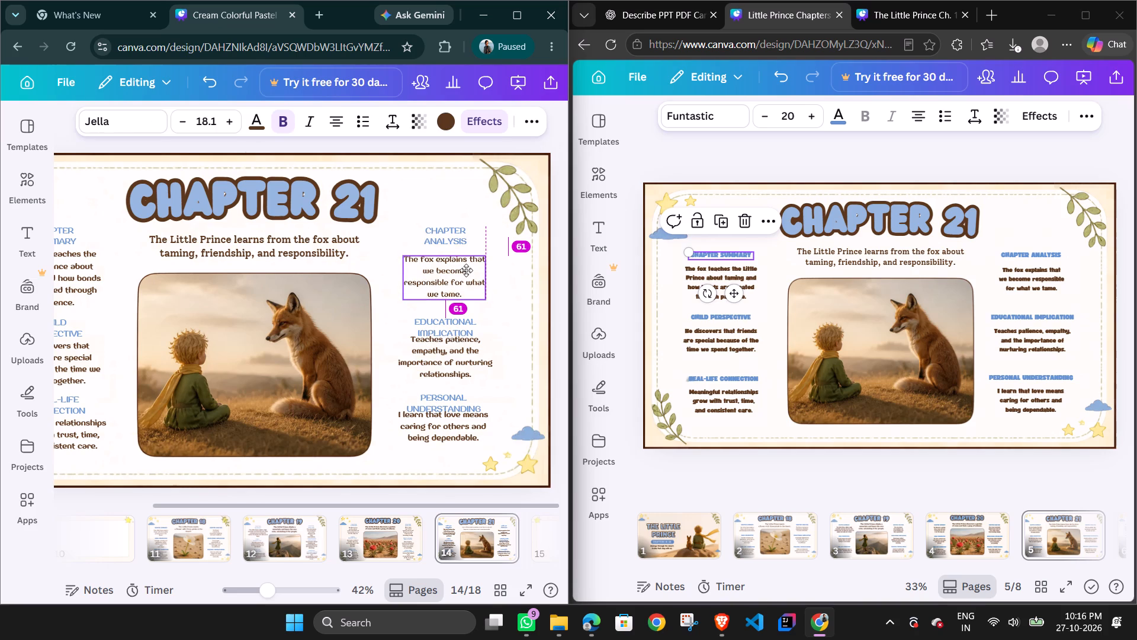
left_click_drag(466, 270, 466, 271)
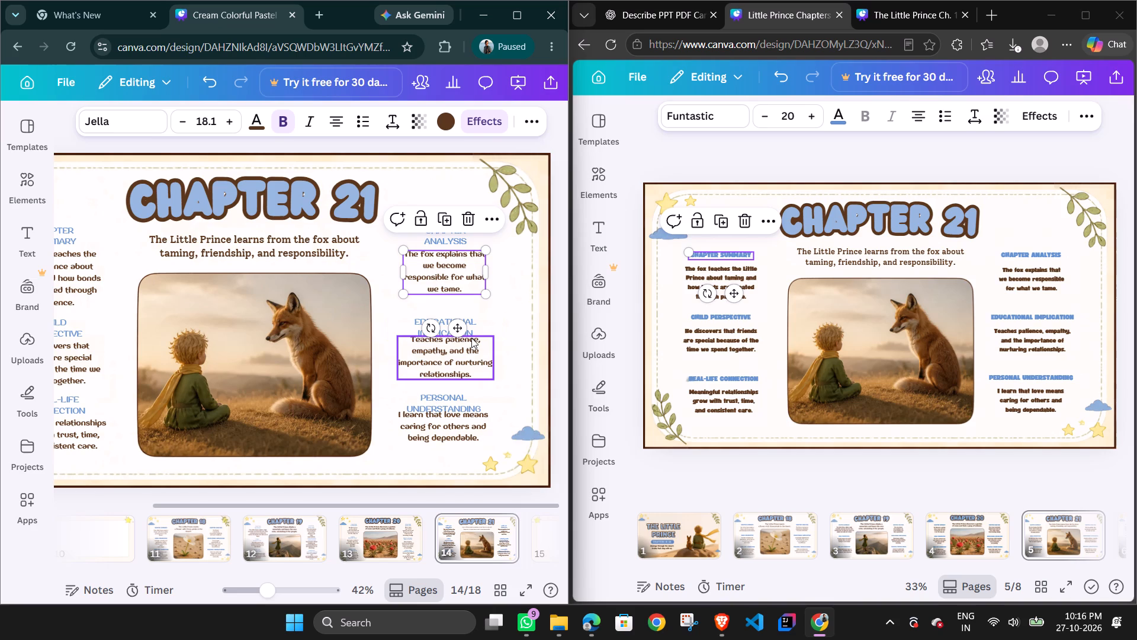
Move the EDUCATIONAL IMPLICATION heading and its paragraph up, leaving the paragraph just below the two-line heading.
left_click_drag(481, 327, 484, 317)
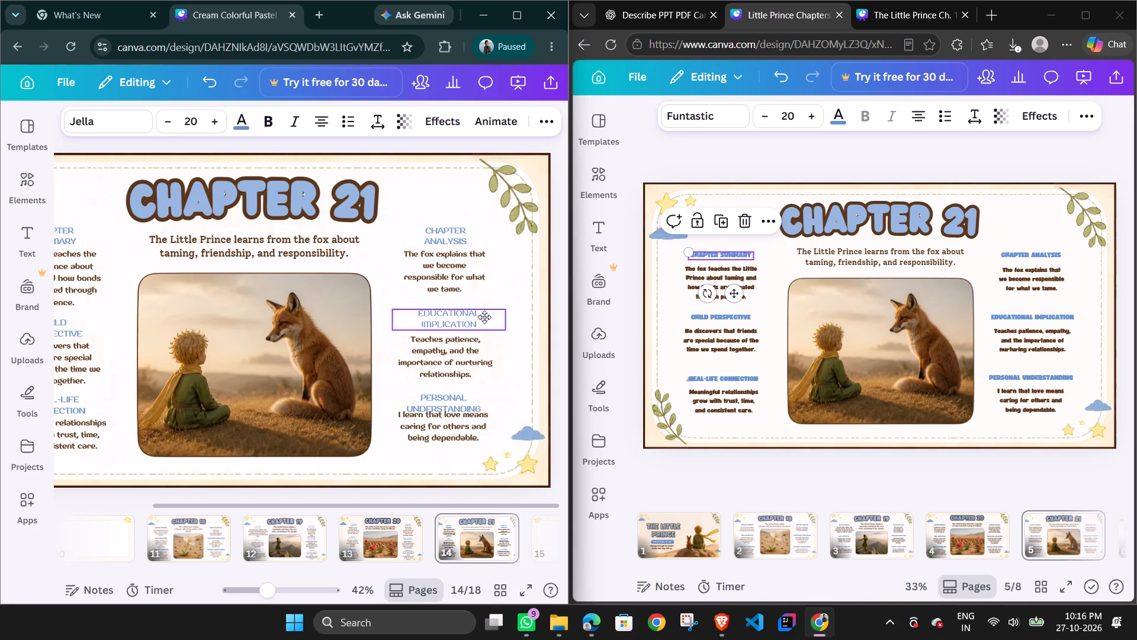
left_click_drag(484, 317, 489, 313)
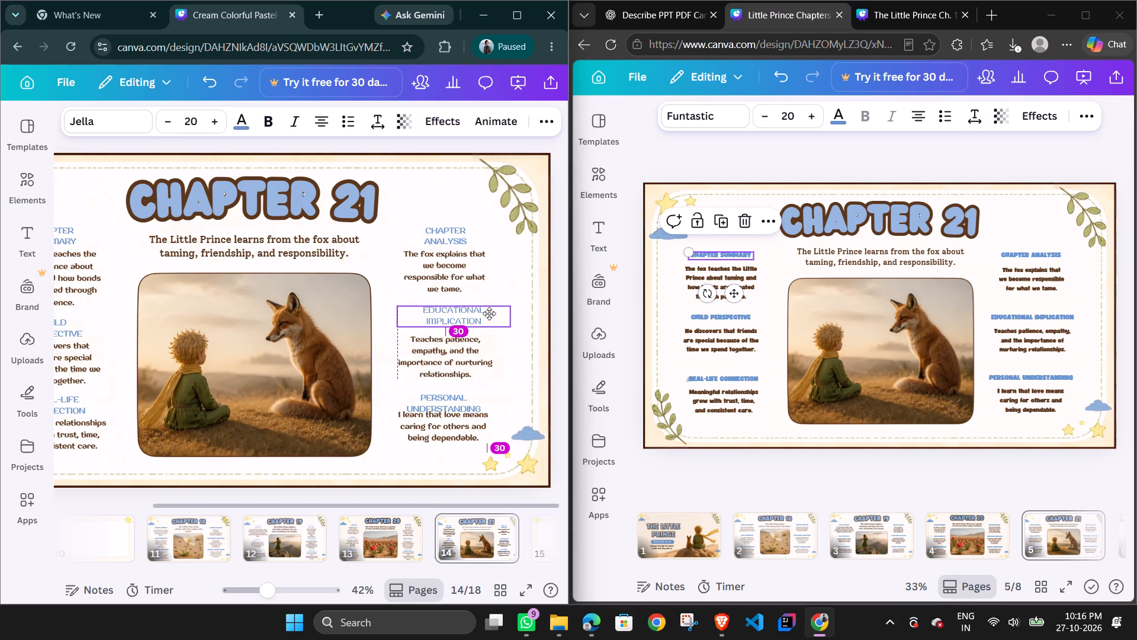
left_click_drag(489, 313, 485, 313)
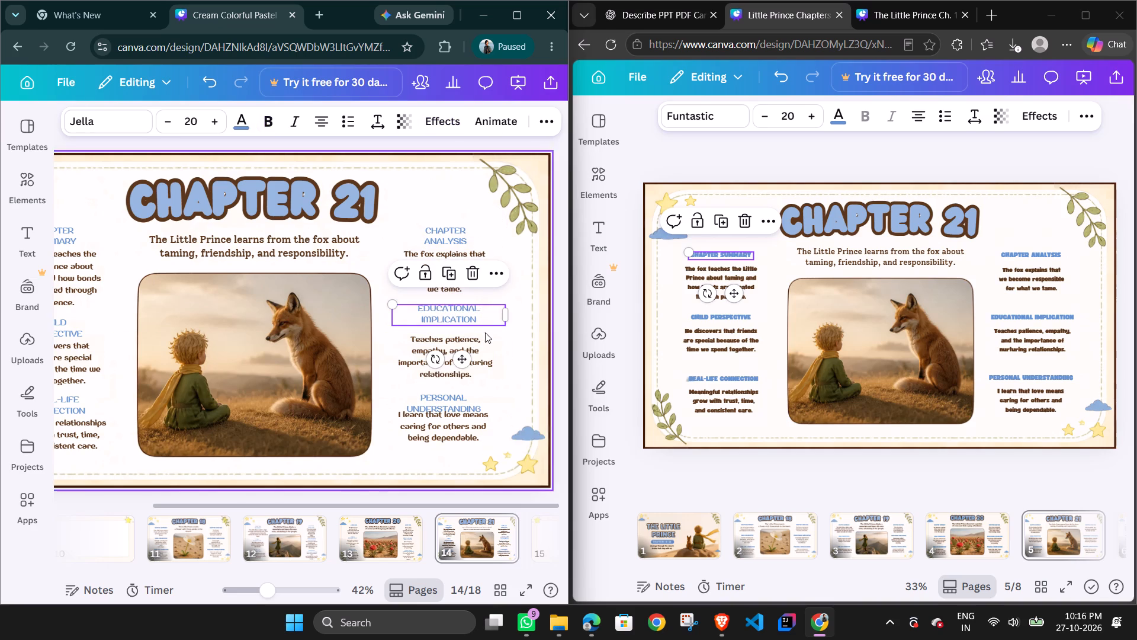
left_click(483, 341)
left_click_drag(483, 341, 485, 333)
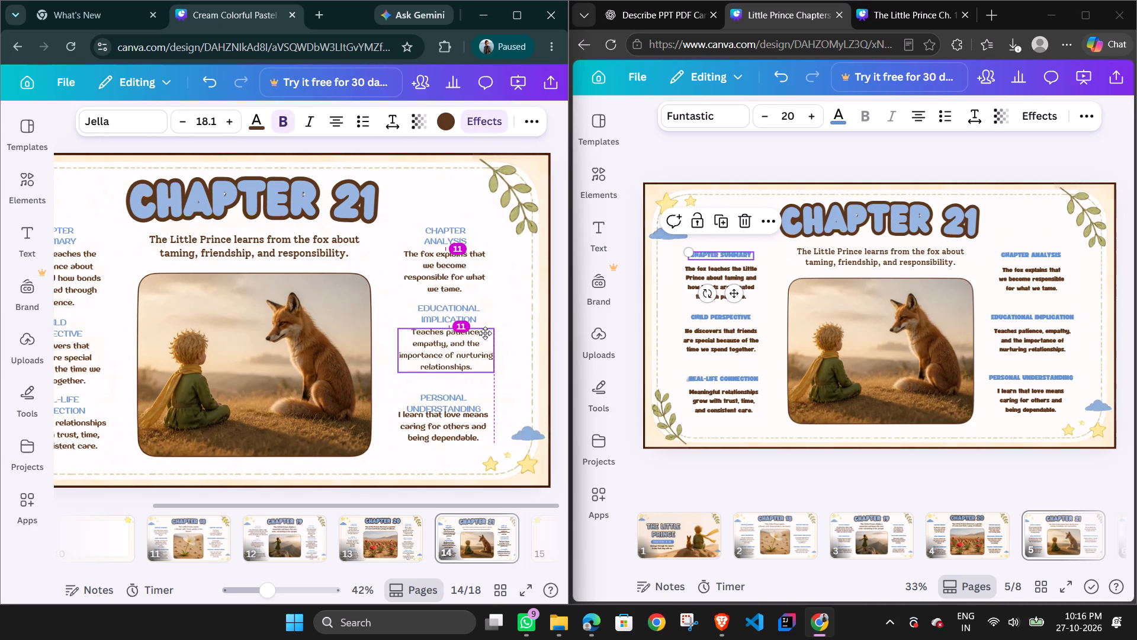
left_click_drag(485, 333, 485, 334)
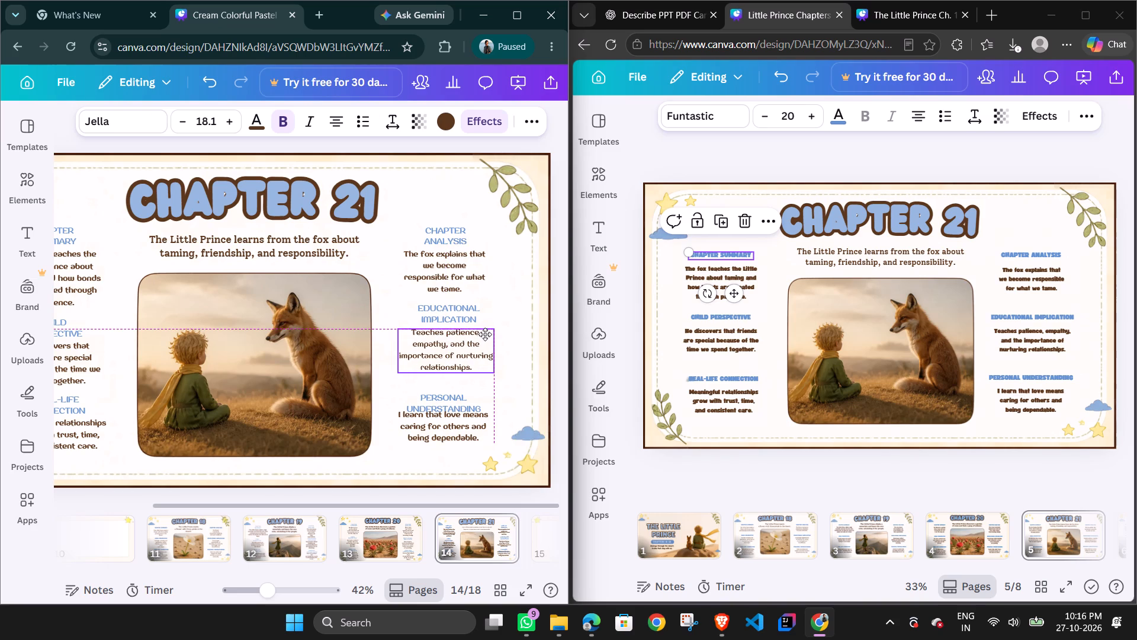
left_click_drag(485, 334, 485, 332)
Move the PERSONAL UNDERSTANDING heading up, clear of the paragraph beneath it.
left_click(484, 397)
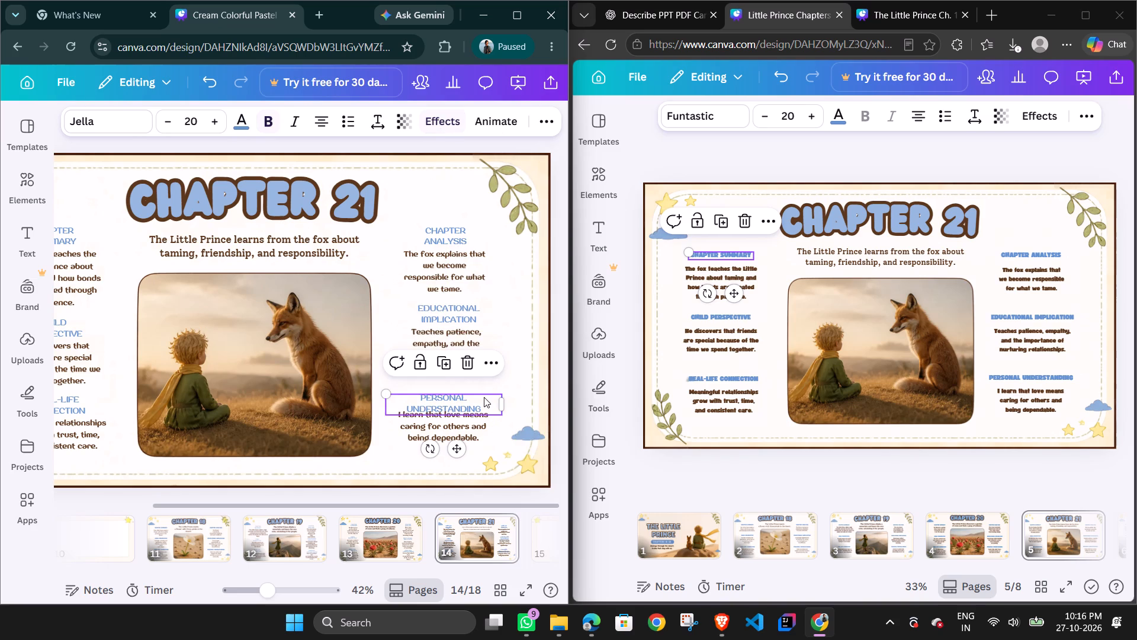
left_click_drag(484, 397, 484, 391)
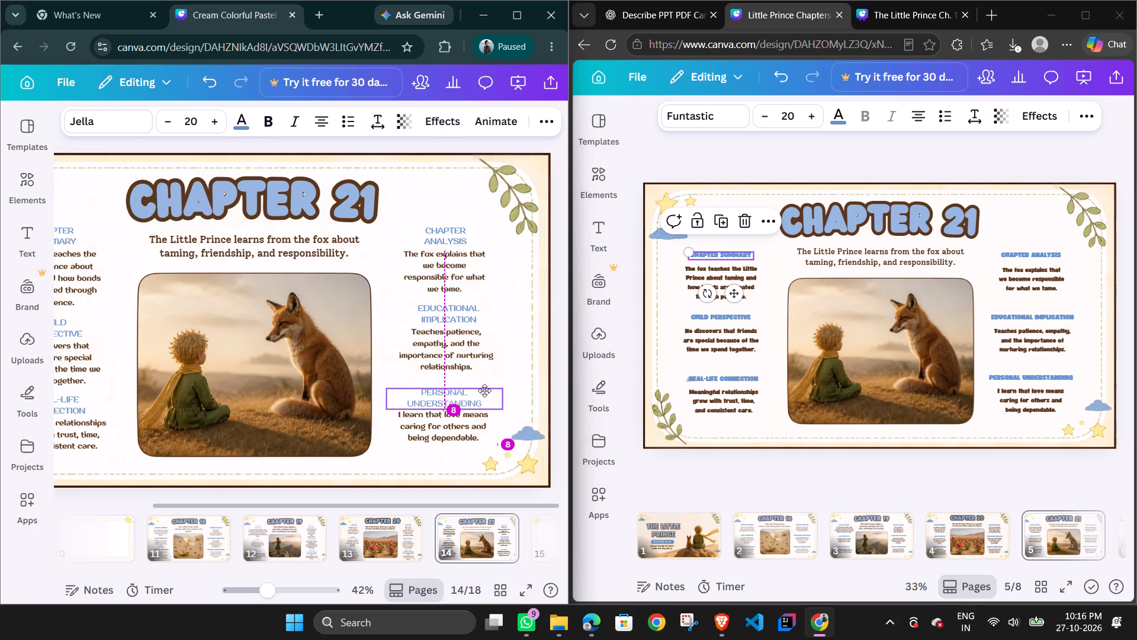
left_click_drag(484, 391, 484, 389)
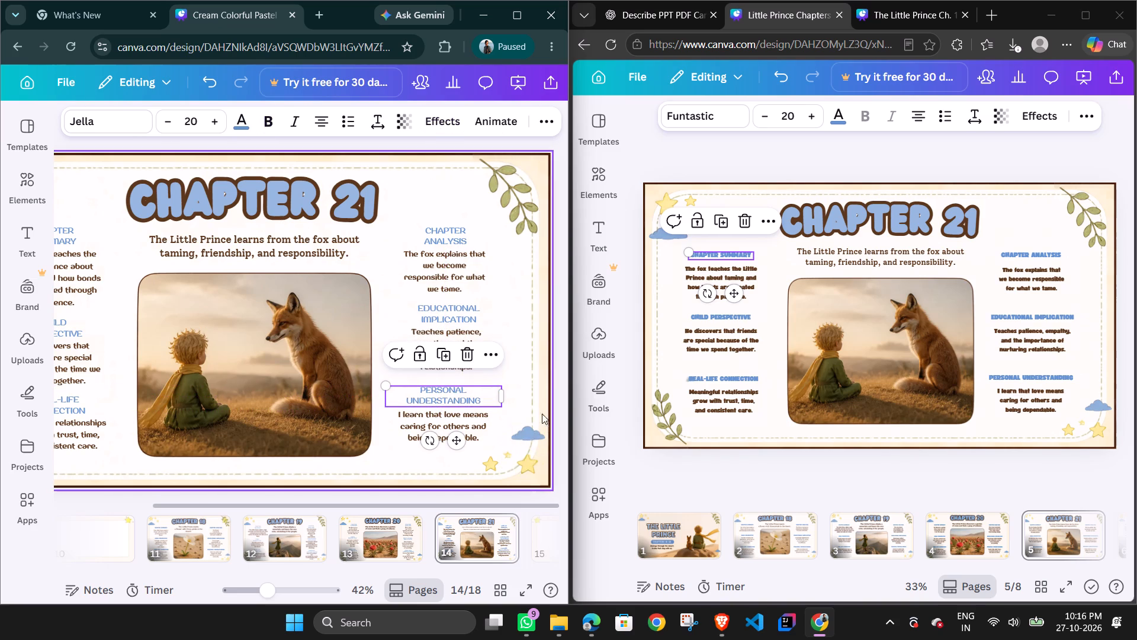
left_click(559, 370)
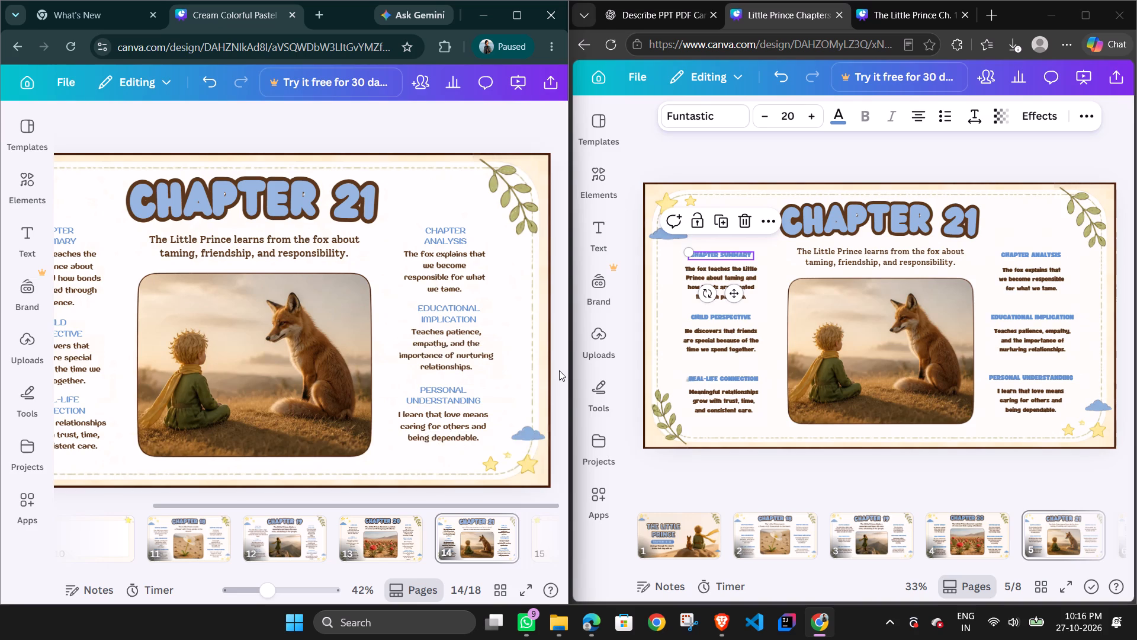
Maximize the pastel presentation's window and preview the Chapter 21 page in full-screen presentation mode.
left_click(520, 17)
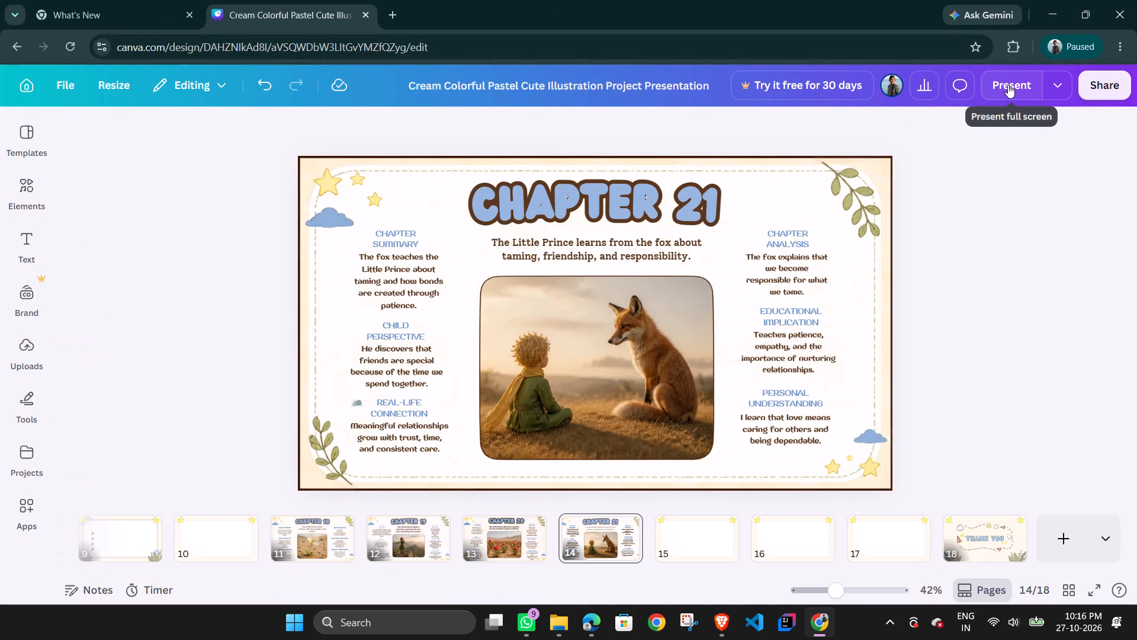
left_click(1008, 85)
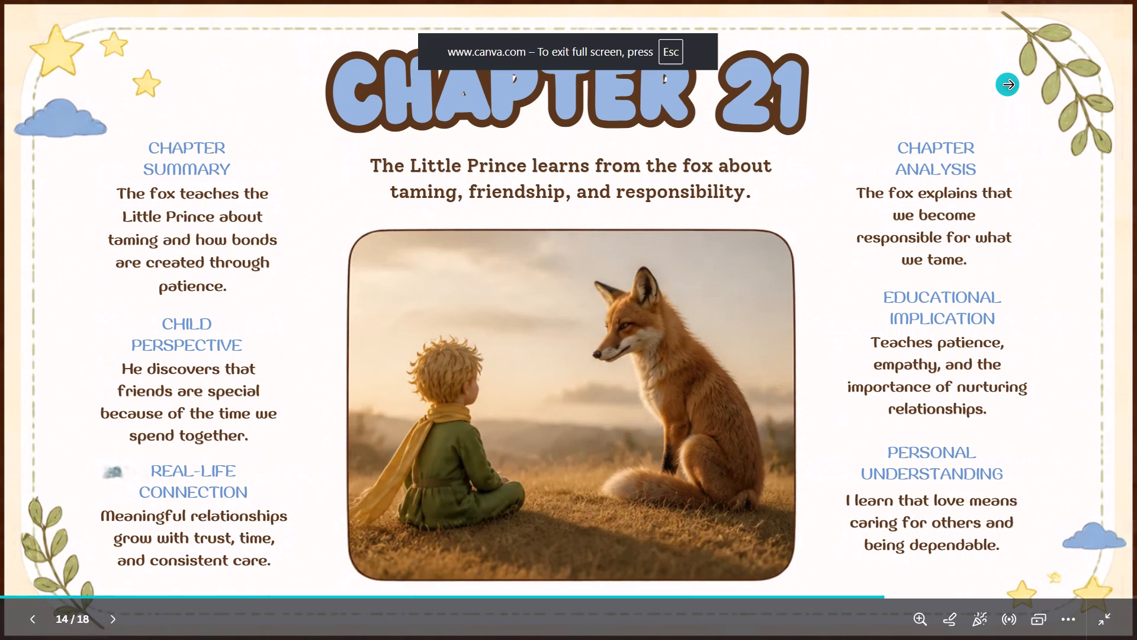
key("Escape")
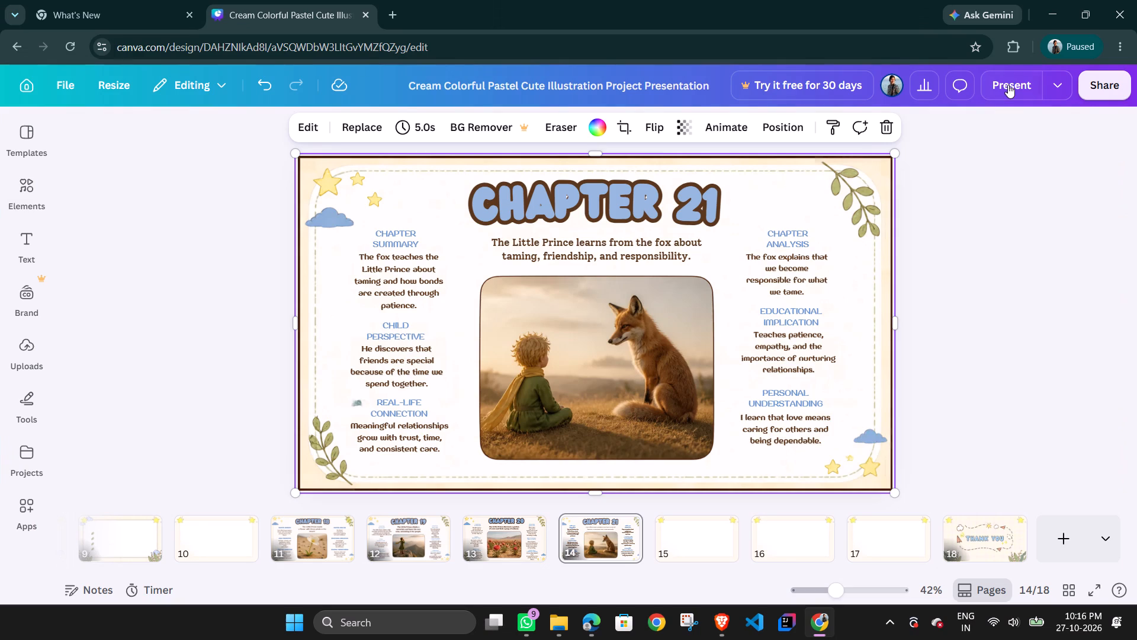
On page 15 of the pastel presentation, delete both corner stars and the white dashed-border frame.
left_click(676, 551)
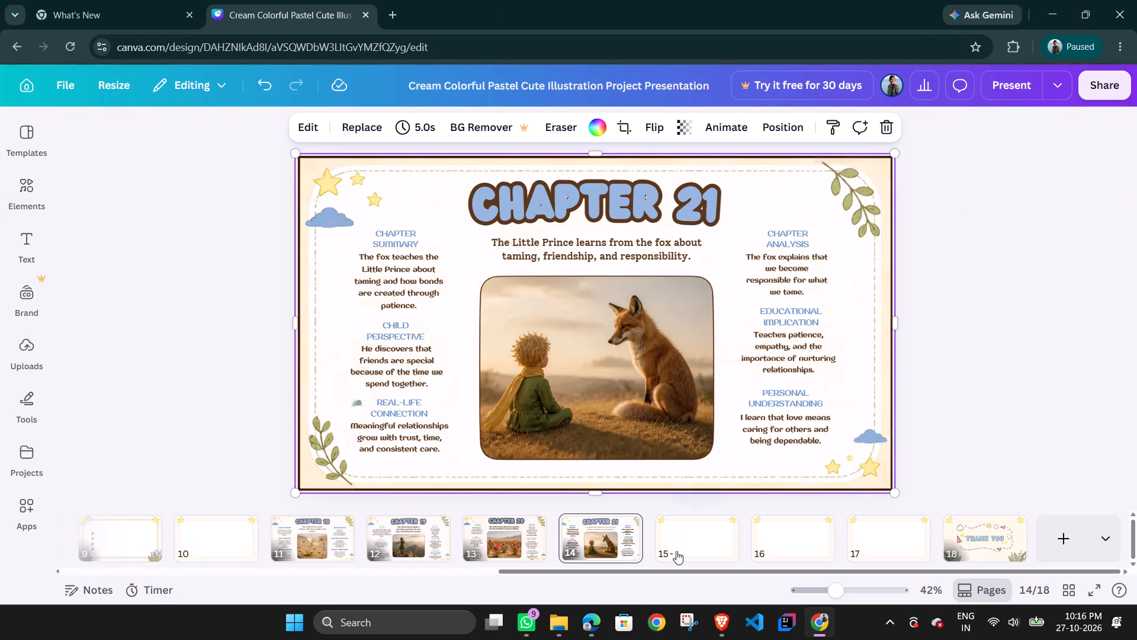
left_click(340, 195)
key("Delete")
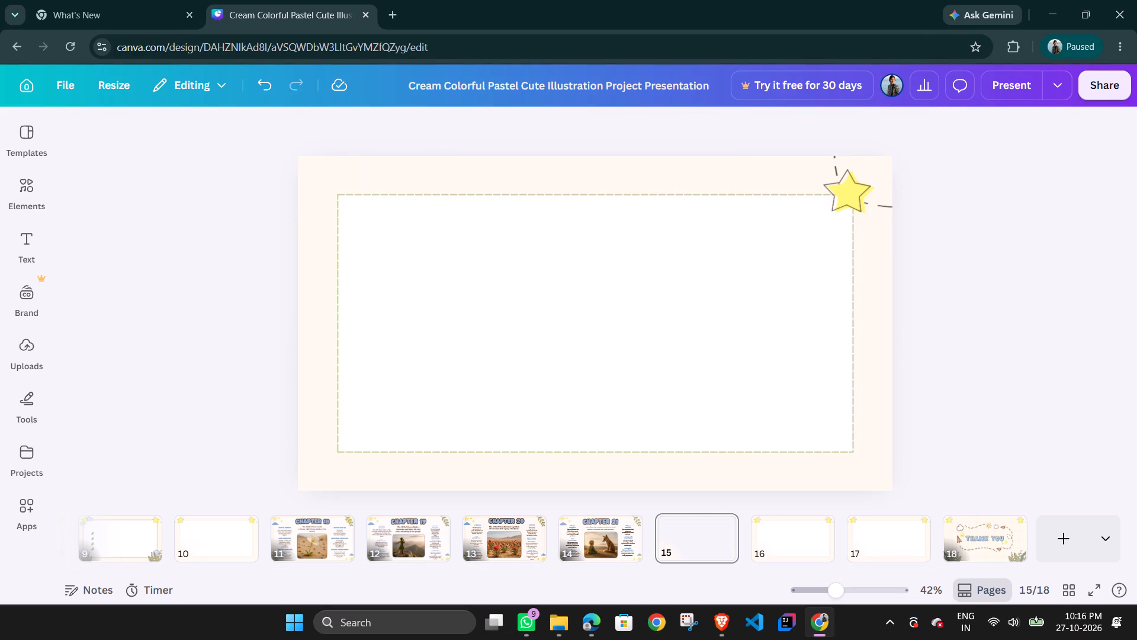
left_click(840, 189)
key("Delete")
left_click(786, 215)
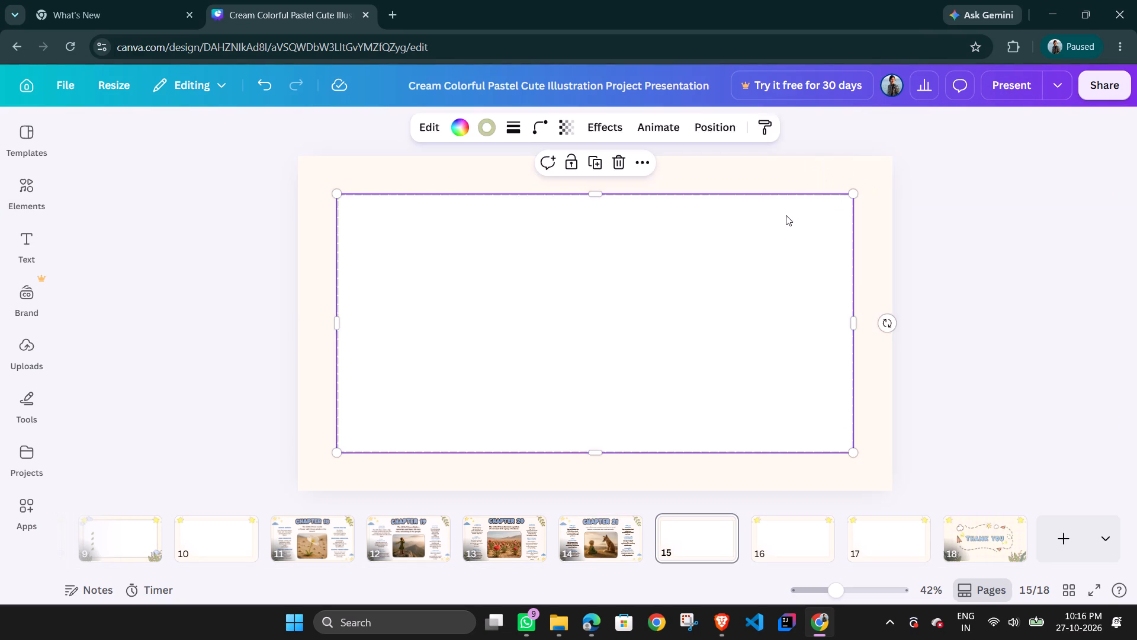
key("Delete")
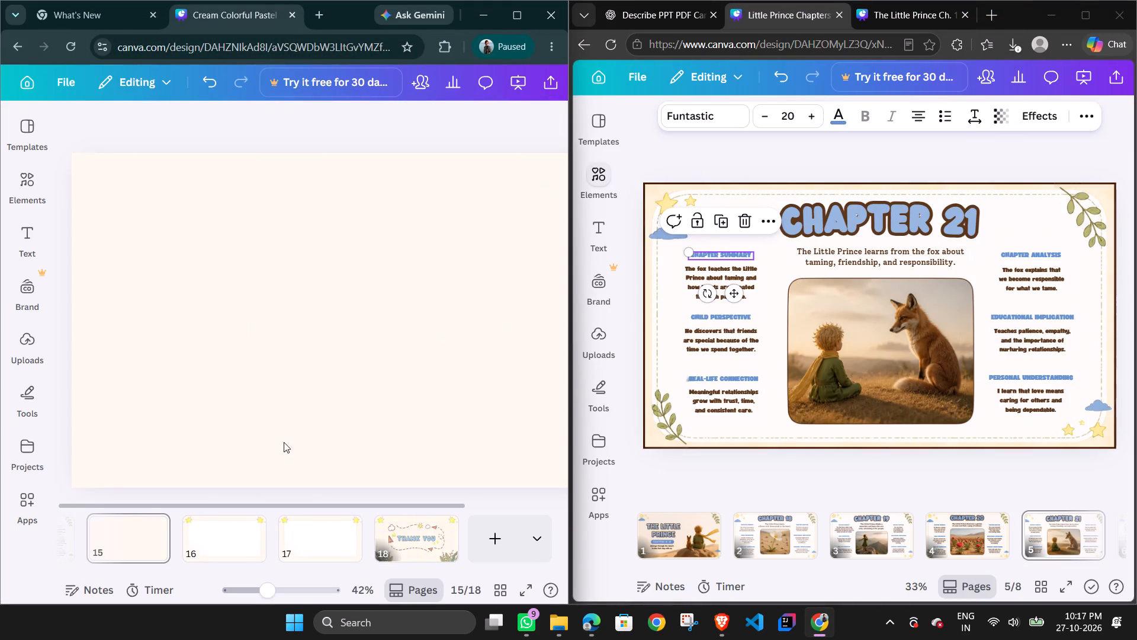
scroll(147, 556, "right", 1)
left_click(112, 536)
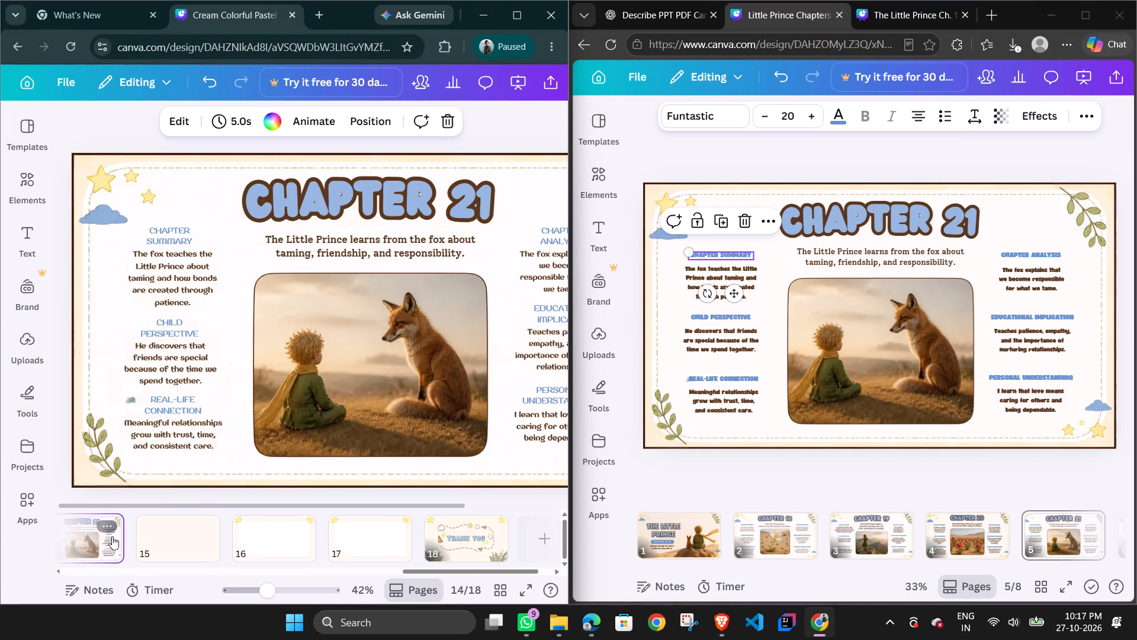
left_click(152, 536)
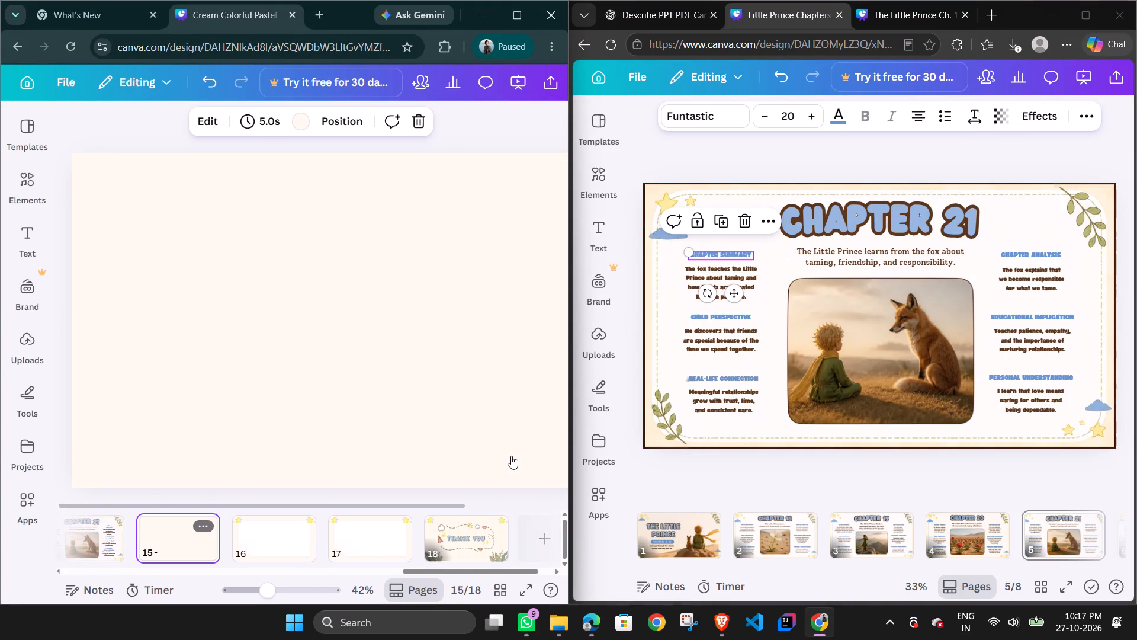
Copy all elements of the Little Prince presentation's Chapter 22 page onto the emptied page 15 of the pastel presentation.
left_click(991, 159)
key("Right")
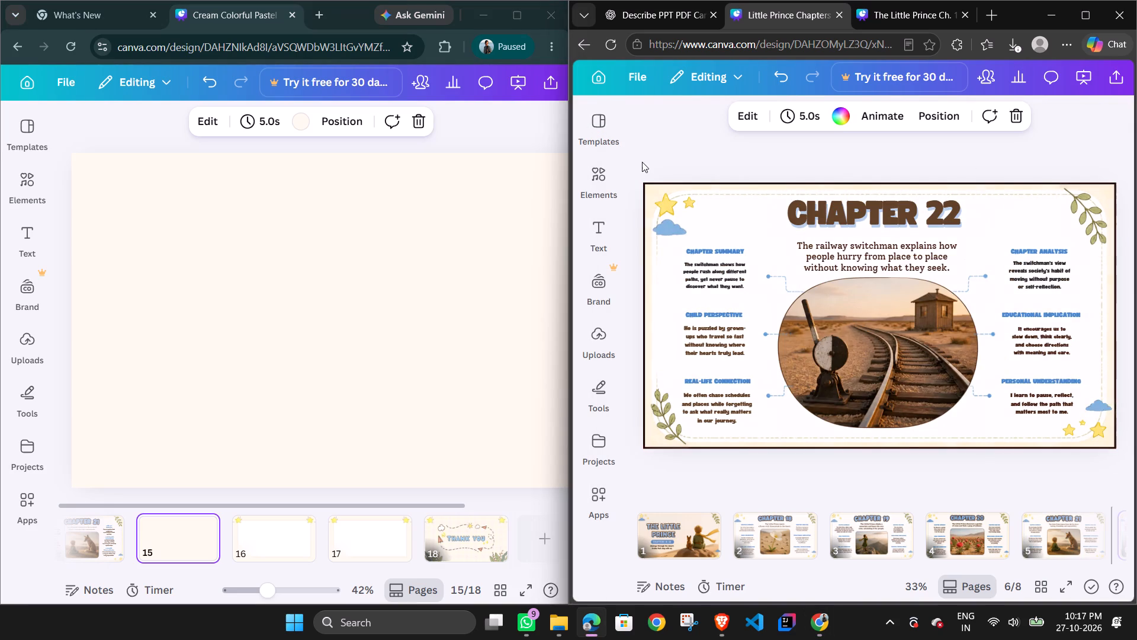
left_click_drag(642, 162, 1136, 478)
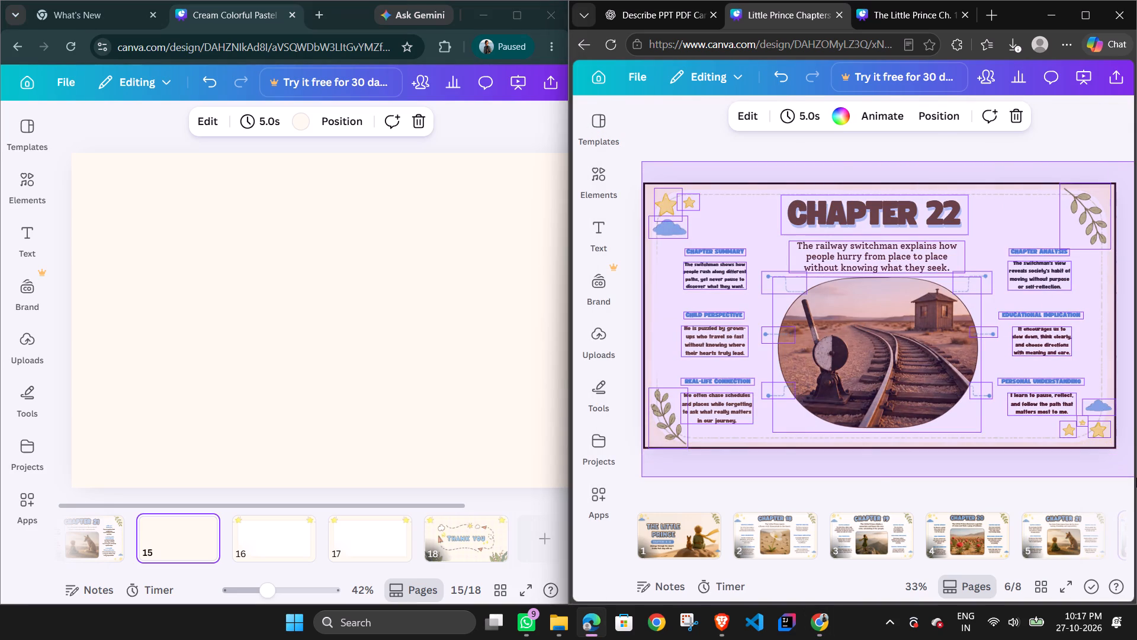
key("ctrl+c")
left_click(367, 325)
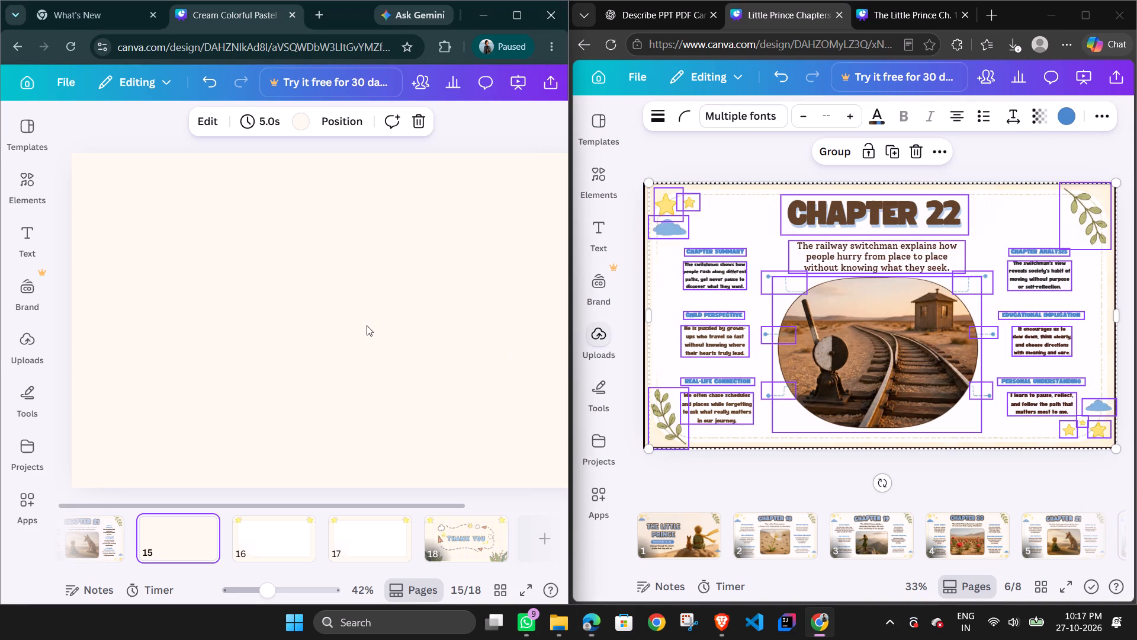
key("ctrl+v")
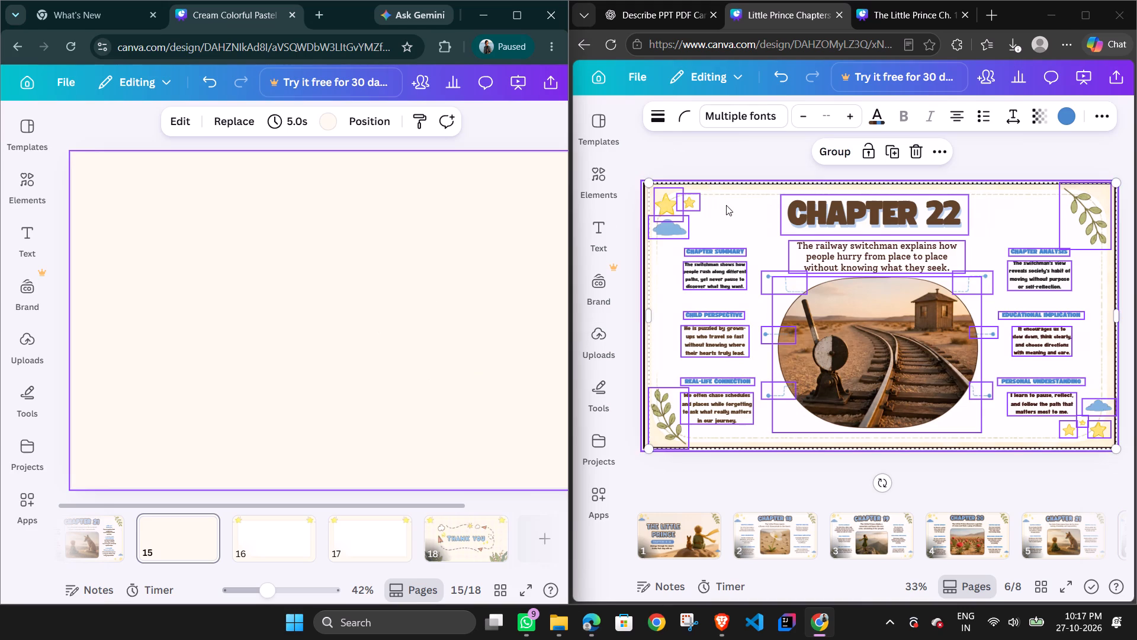
Copy the framed background image from the source Chapter 22 page and paste it onto page 15 of the pastel presentation.
left_click(726, 205)
key("ctrl+c")
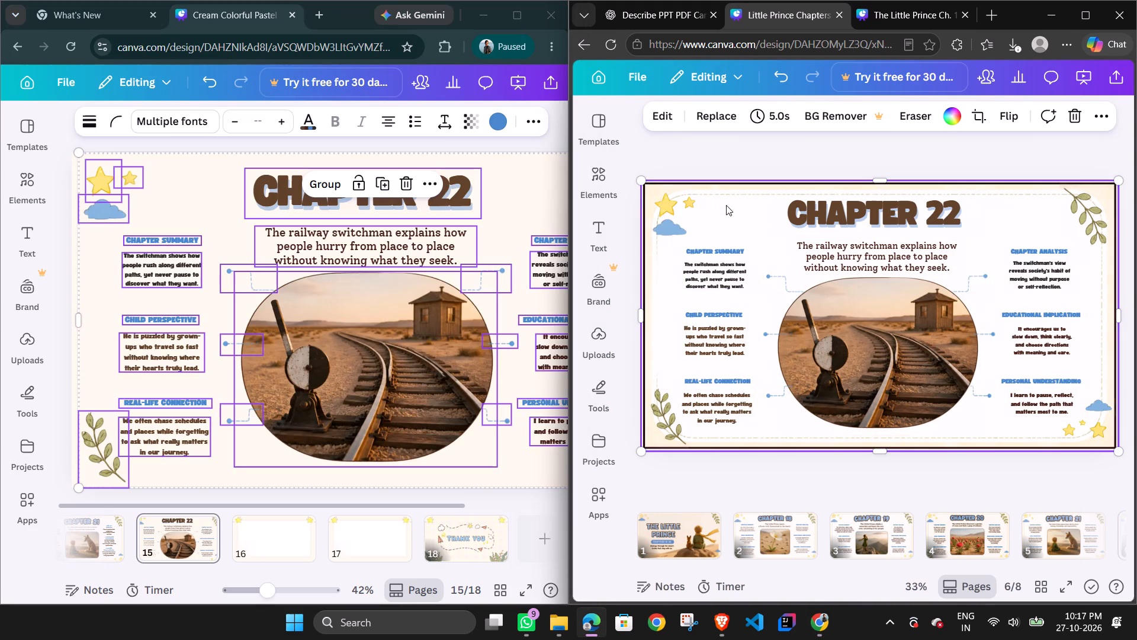
left_click(182, 185)
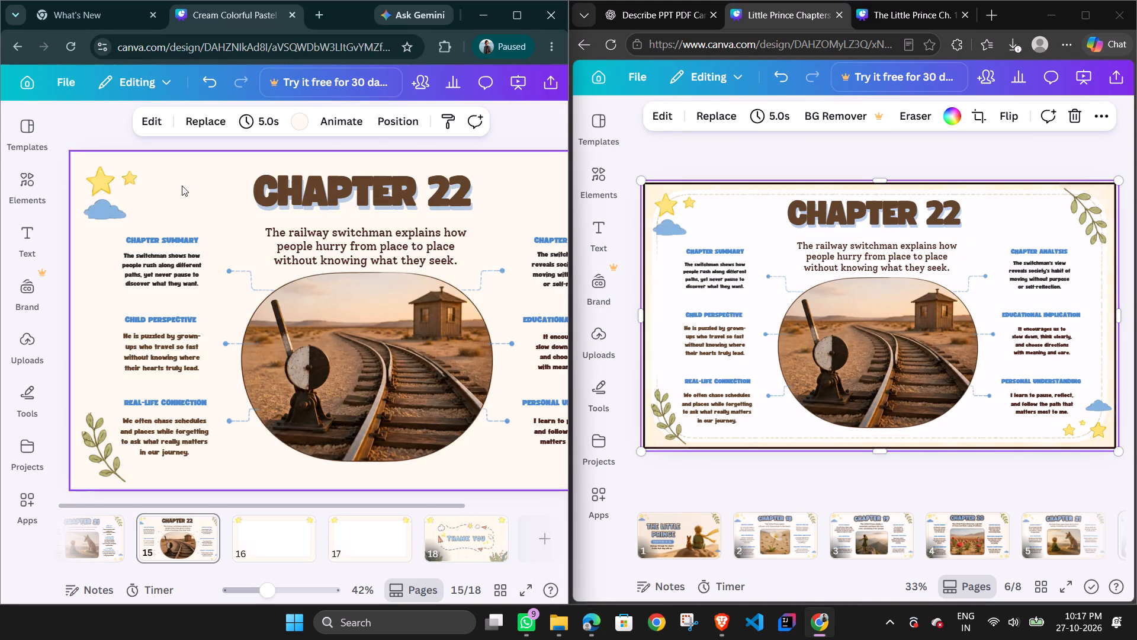
key("ctrl+v")
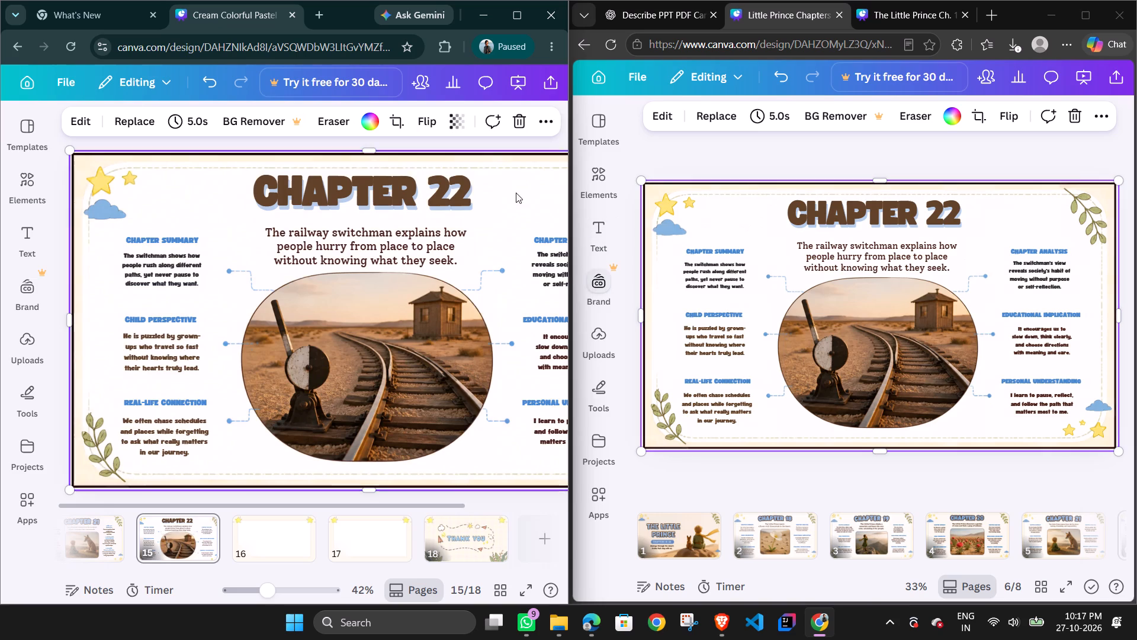
left_click(539, 140)
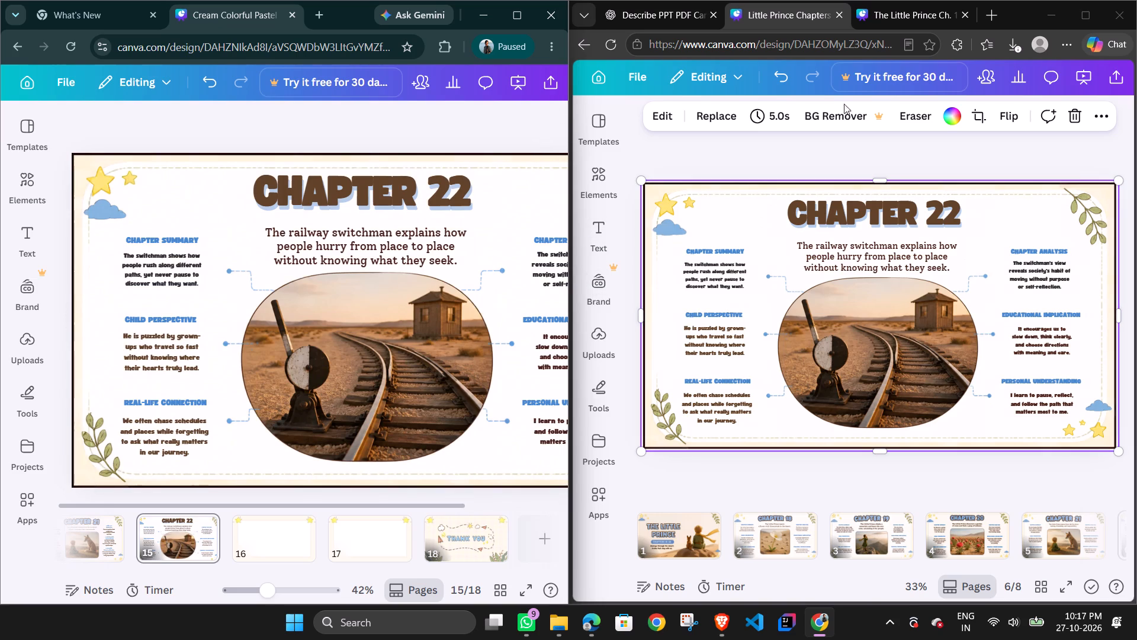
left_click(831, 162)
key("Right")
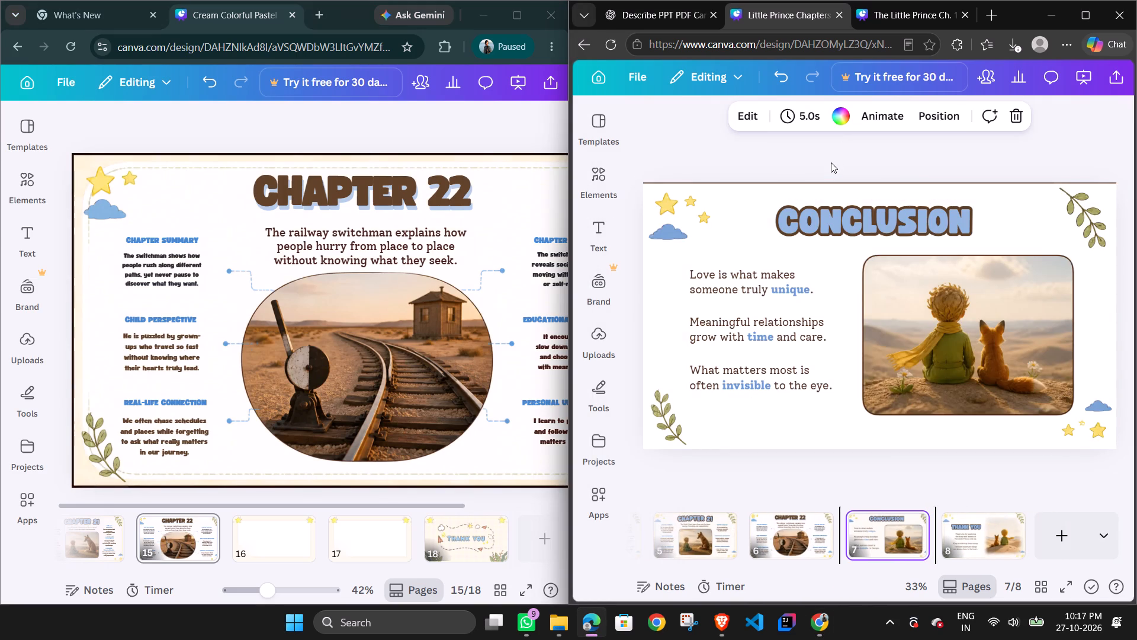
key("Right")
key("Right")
Maximize the pastel presentation's window and change the CHAPTER 22 title's font to Wedges.
left_click(518, 7)
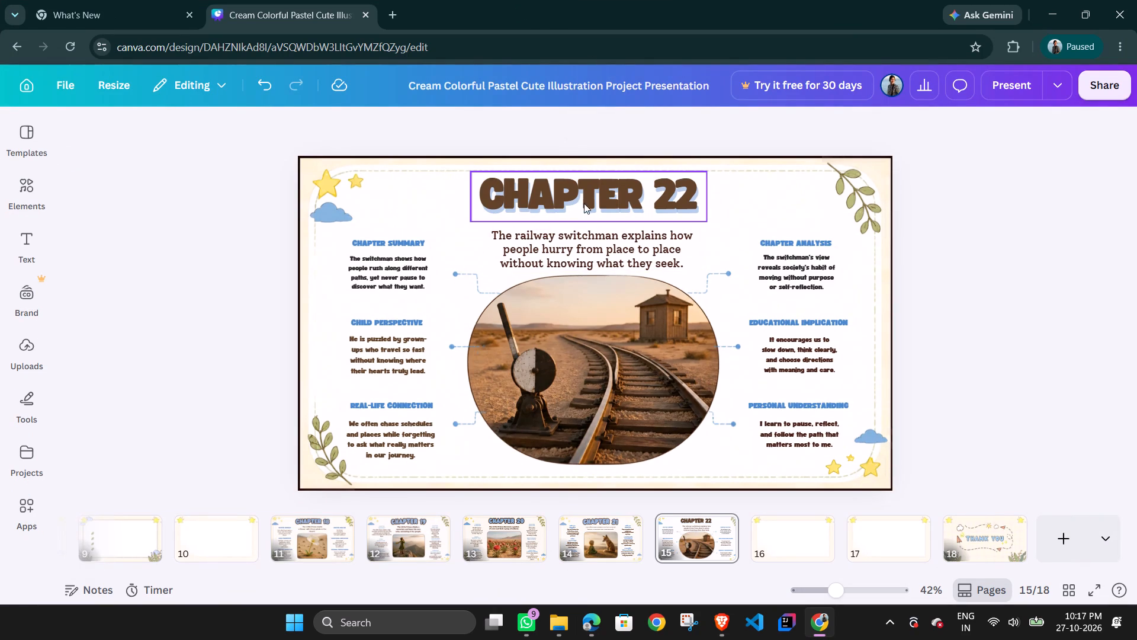
left_click(633, 199)
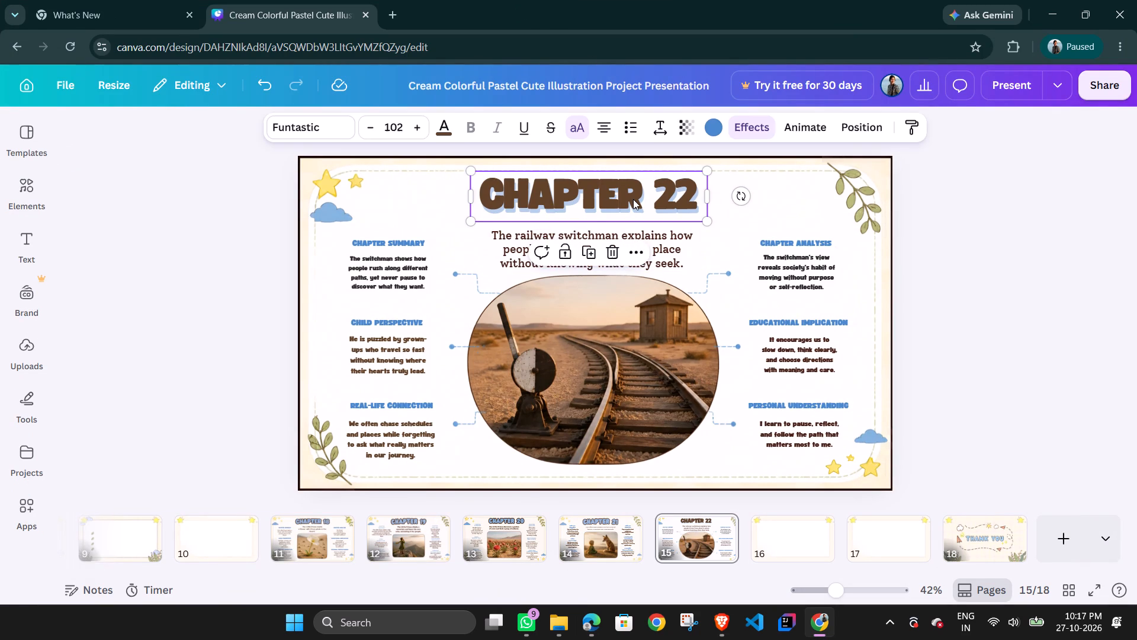
left_click(328, 116)
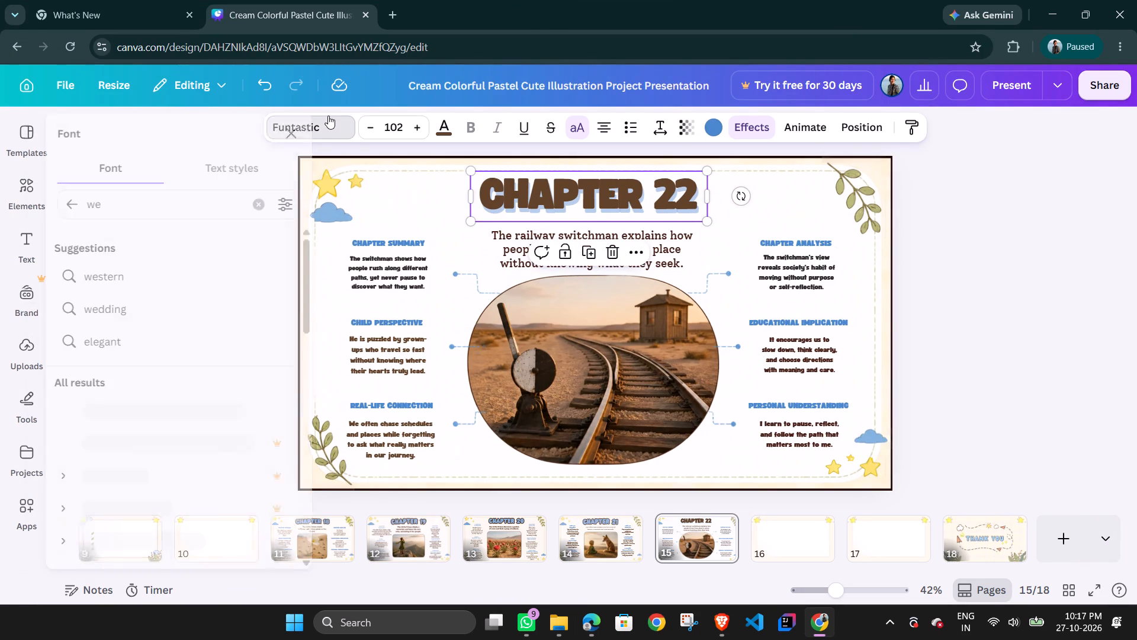
key("e")
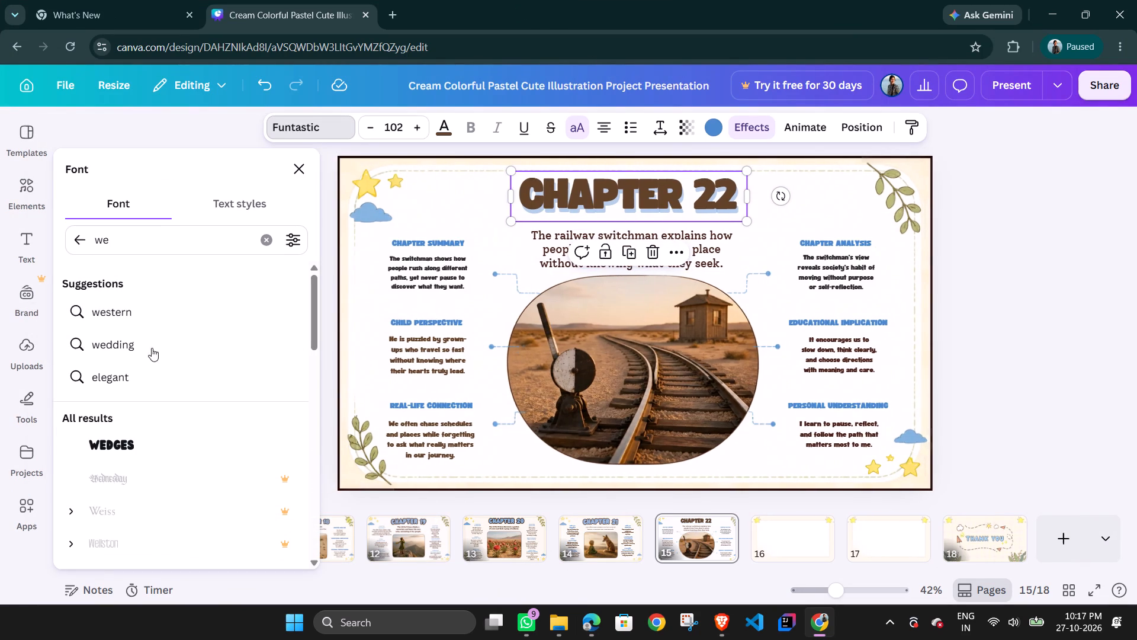
left_click(182, 449)
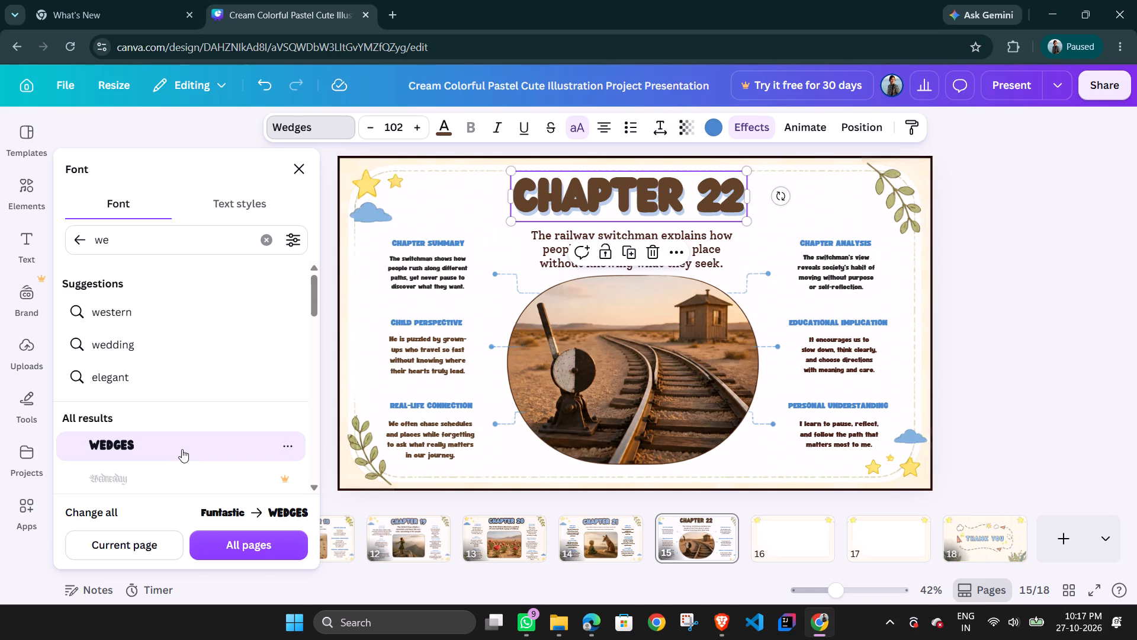
left_click(1039, 268)
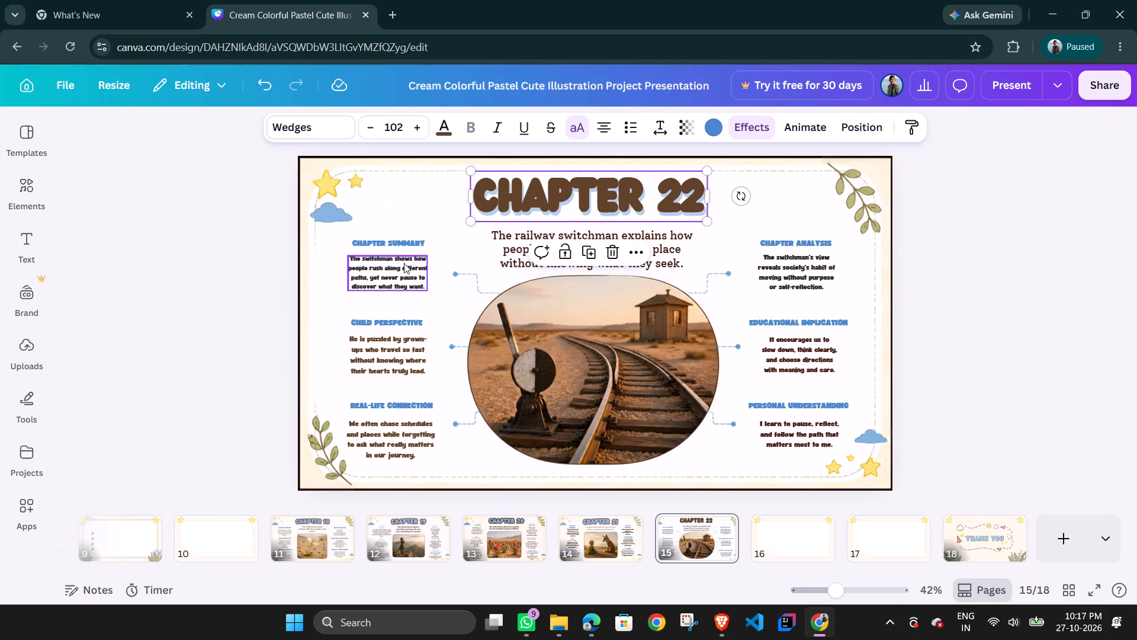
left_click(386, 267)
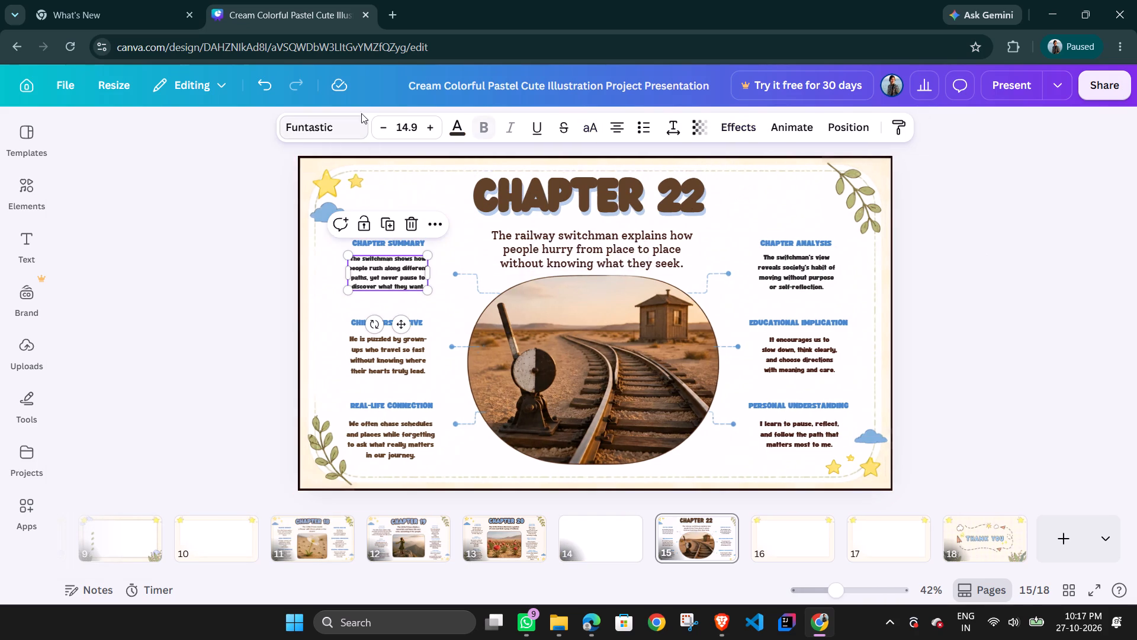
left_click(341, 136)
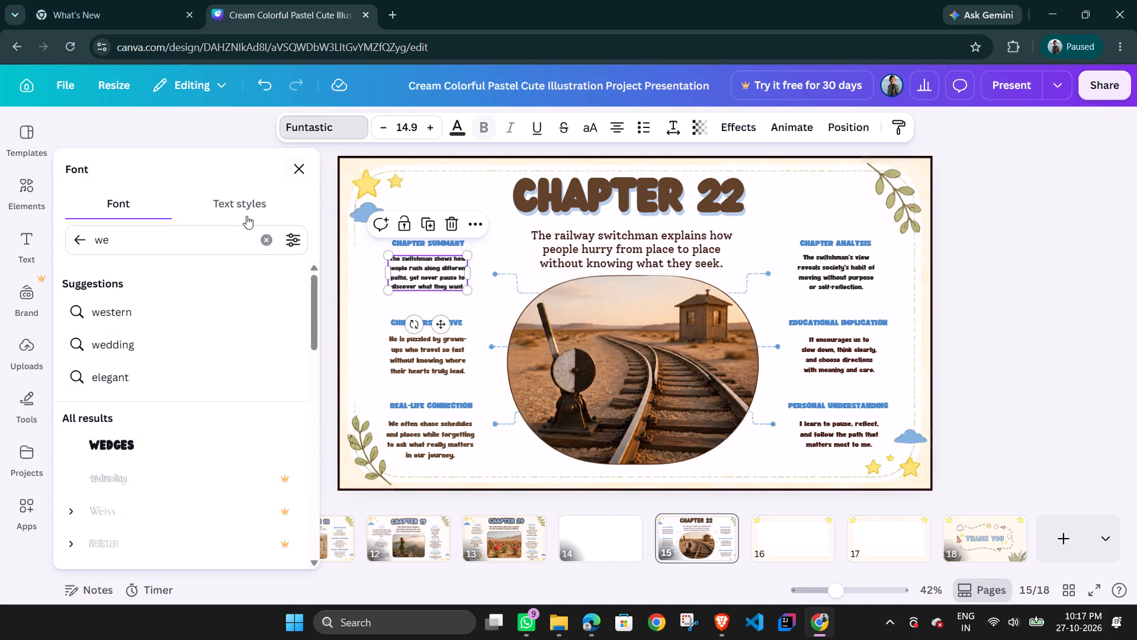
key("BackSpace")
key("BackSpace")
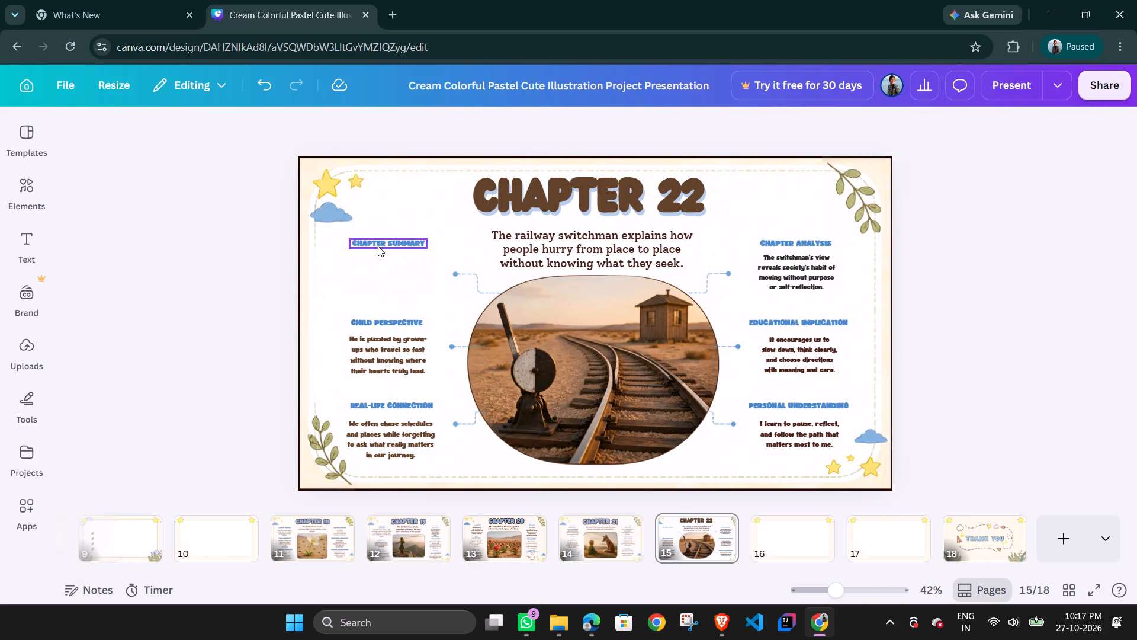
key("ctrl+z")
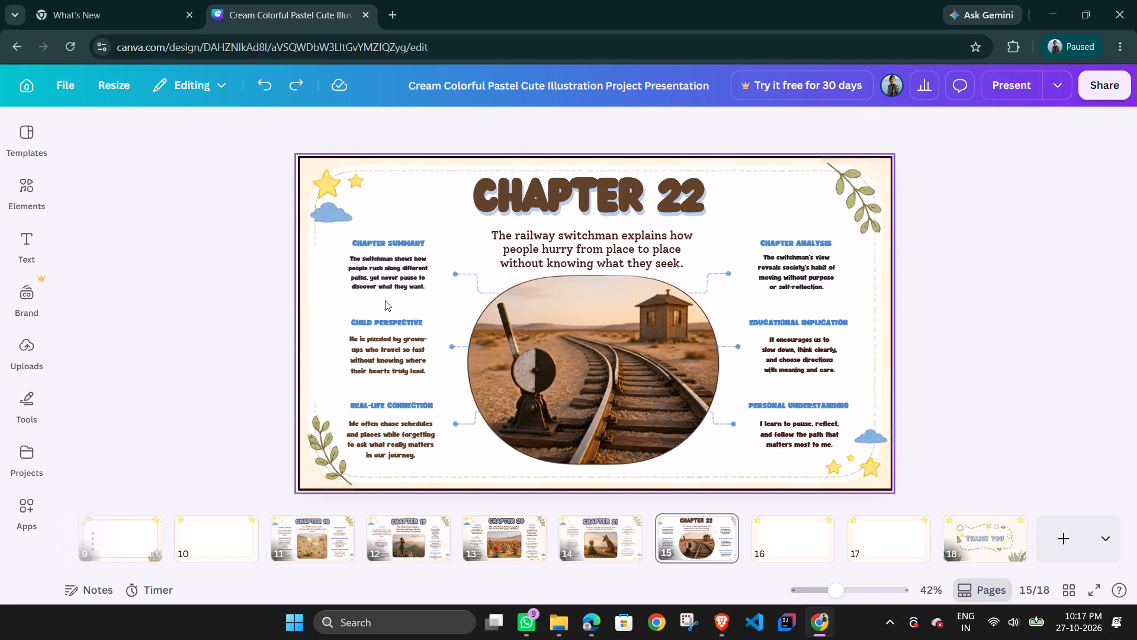
Change the Chapter Summary paragraph's font to Jella and apply the Funtastic-to-Jella replacement to the current page only.
left_click(388, 281)
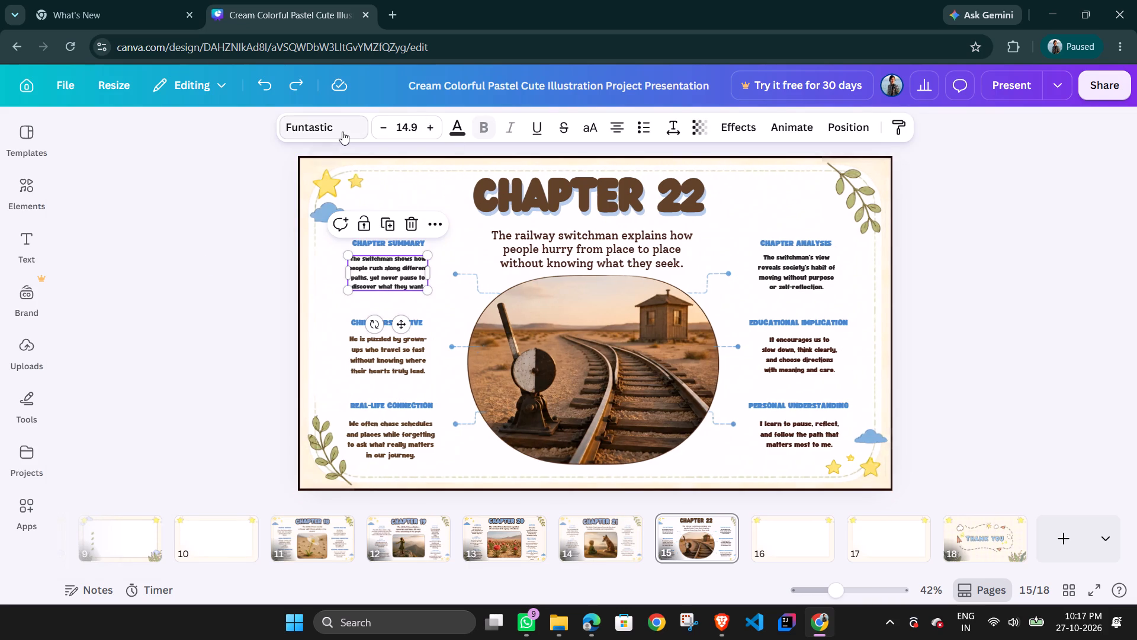
left_click(342, 132)
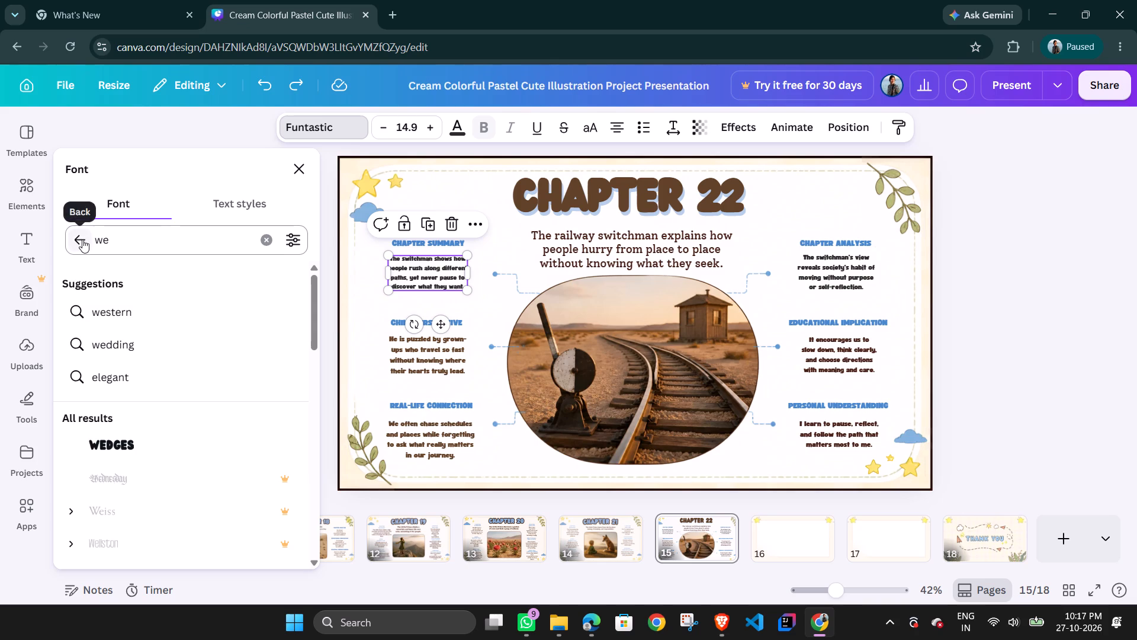
left_click(82, 239)
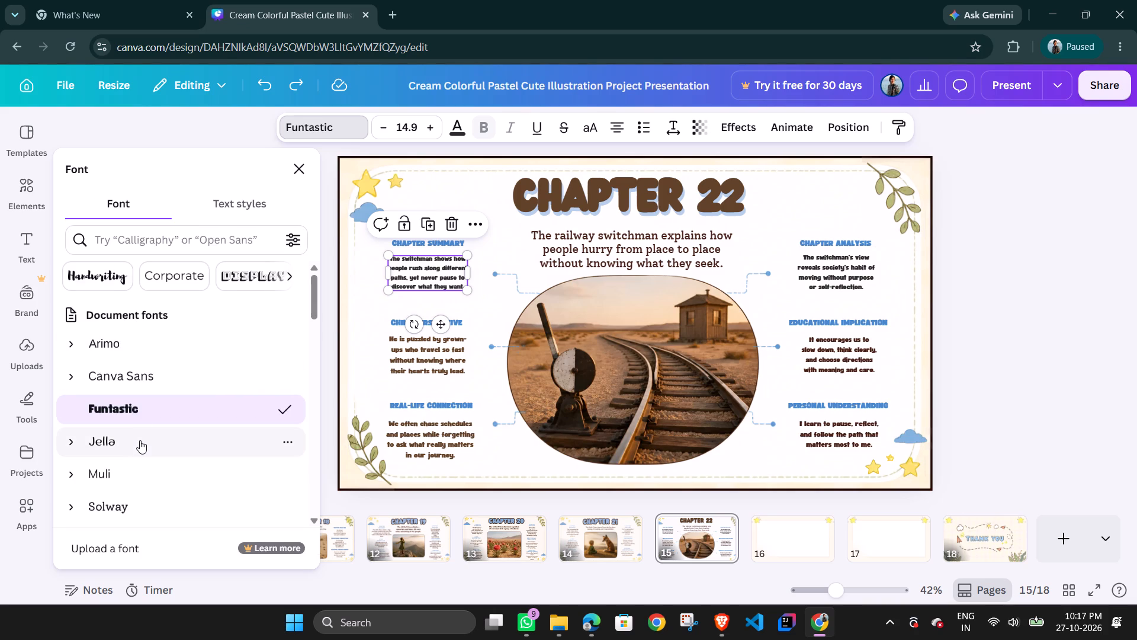
left_click(140, 440)
left_click(130, 543)
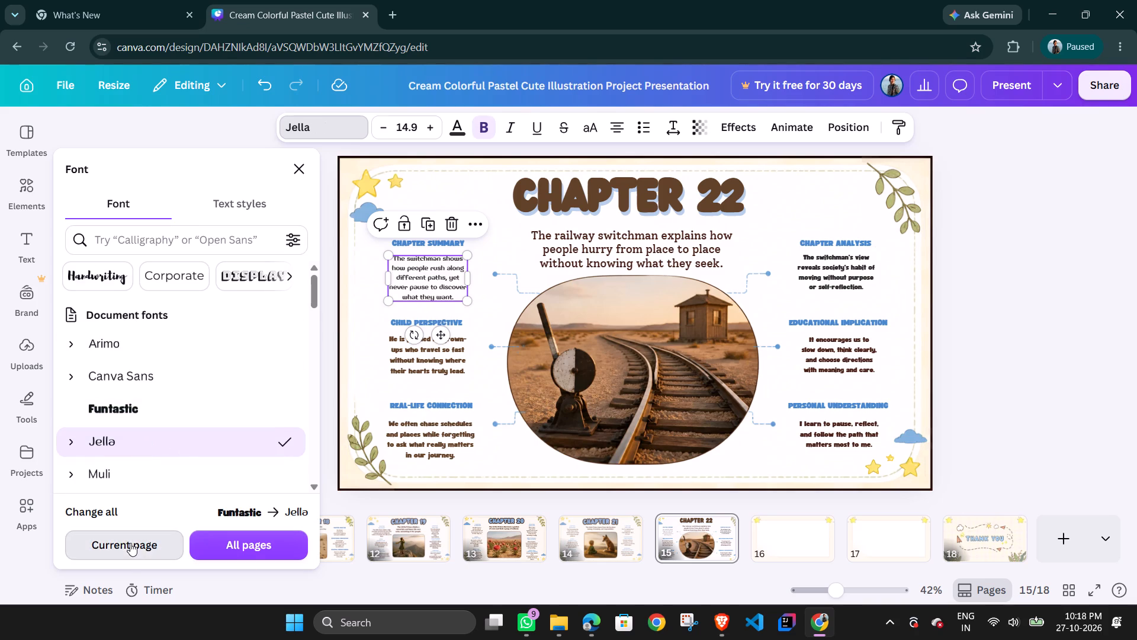
left_click(1084, 309)
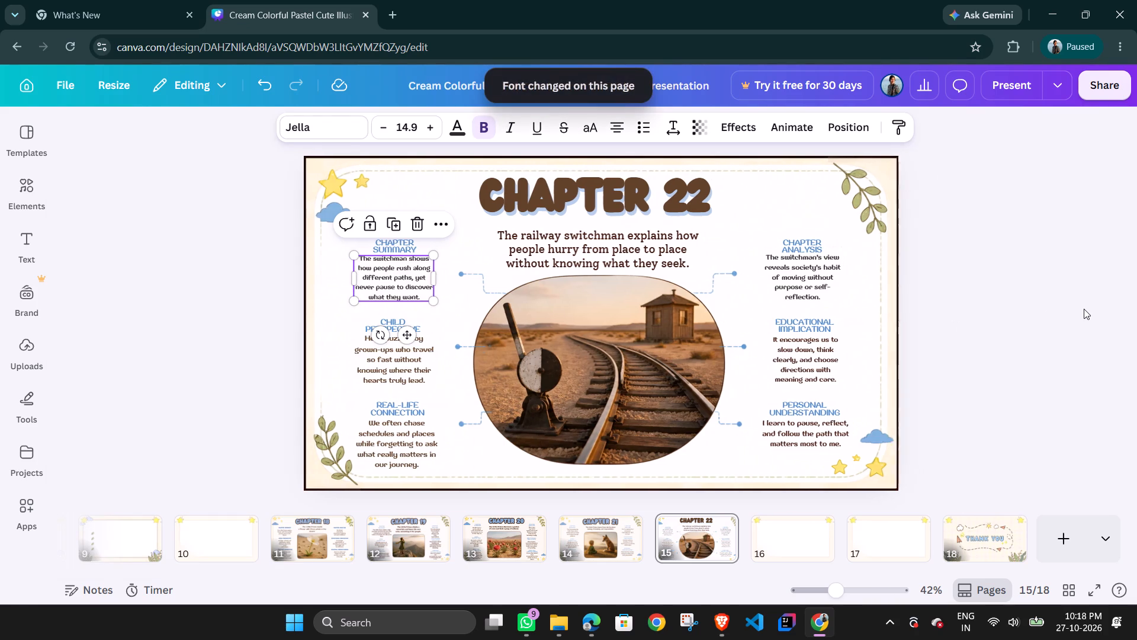
left_click(127, 281)
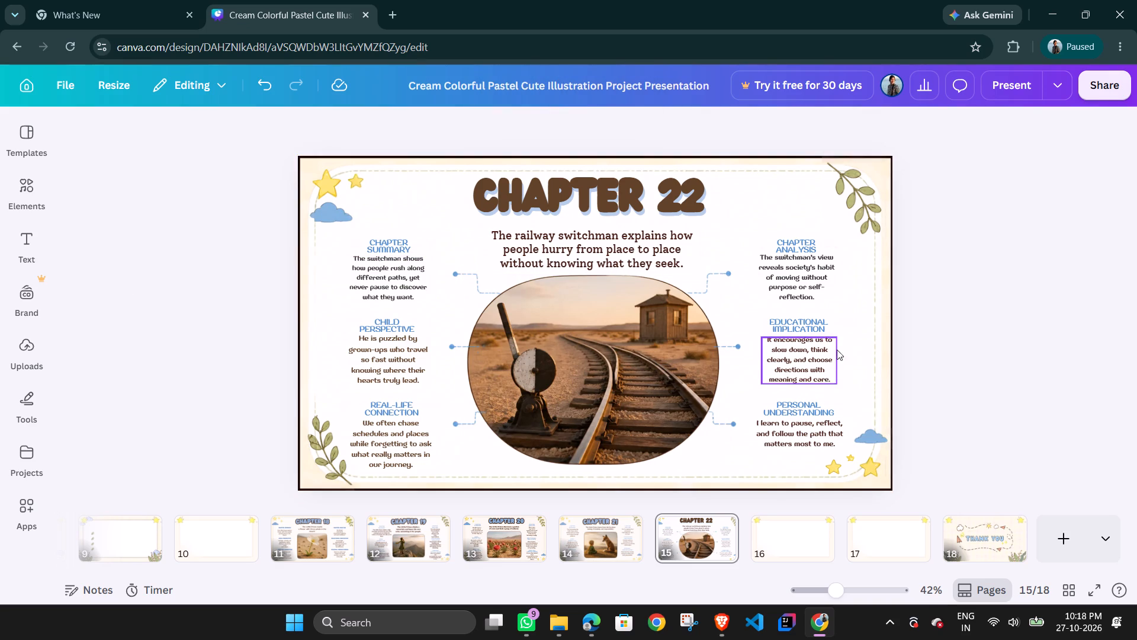
left_click(951, 281)
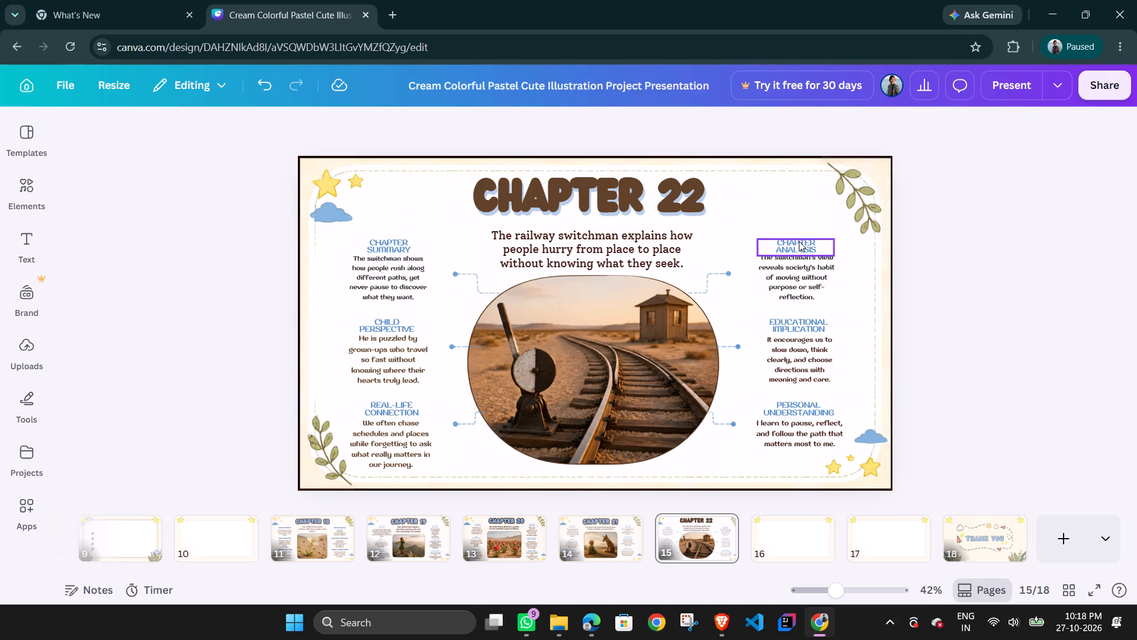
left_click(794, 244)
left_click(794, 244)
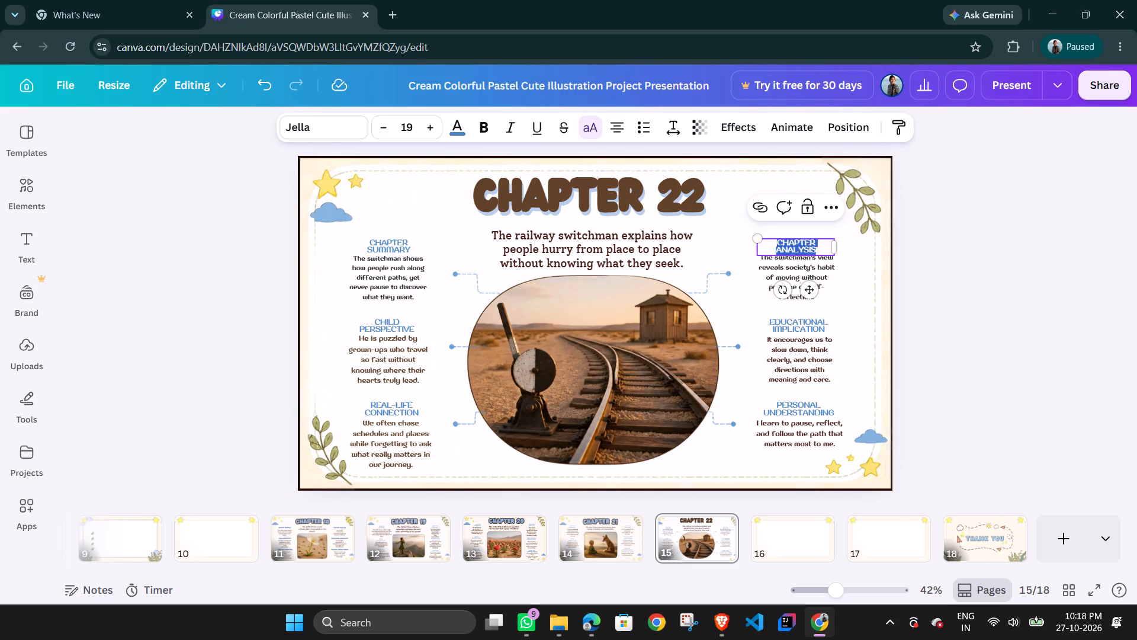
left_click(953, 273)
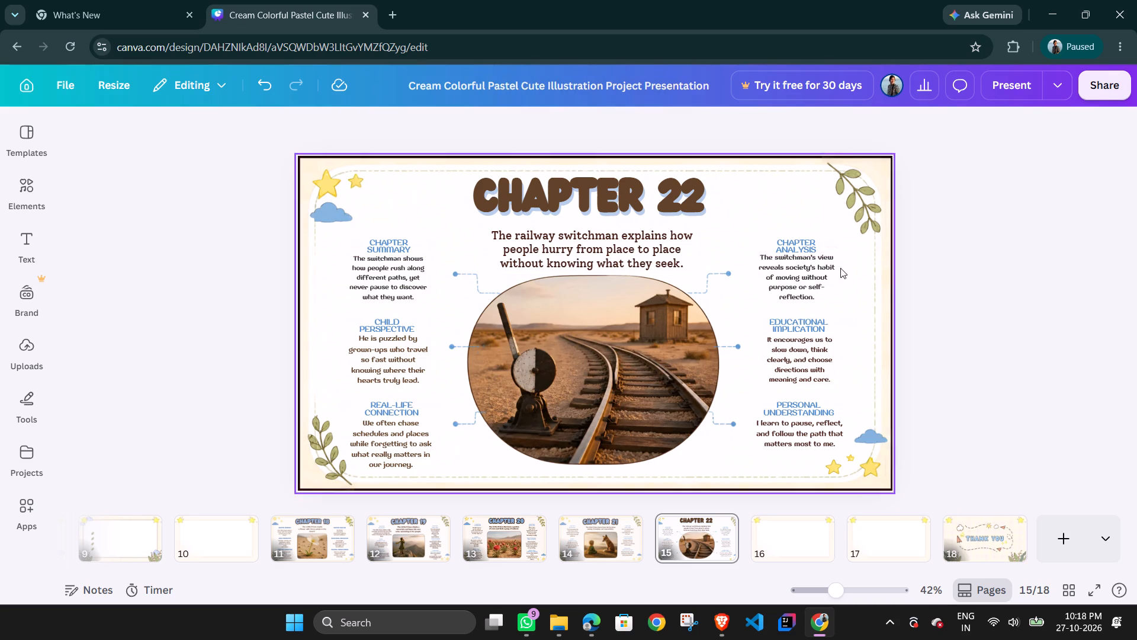
Nudge the Chapter Analysis and Chapter Summary paragraphs slightly down, away from their headings.
left_click(797, 267)
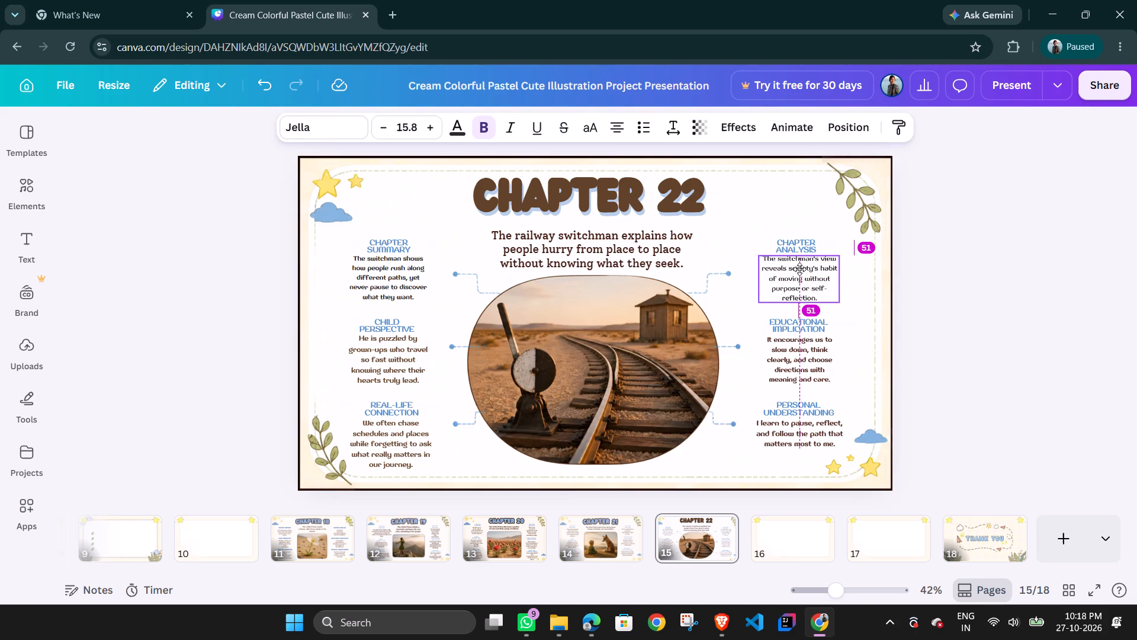
left_click(1026, 291)
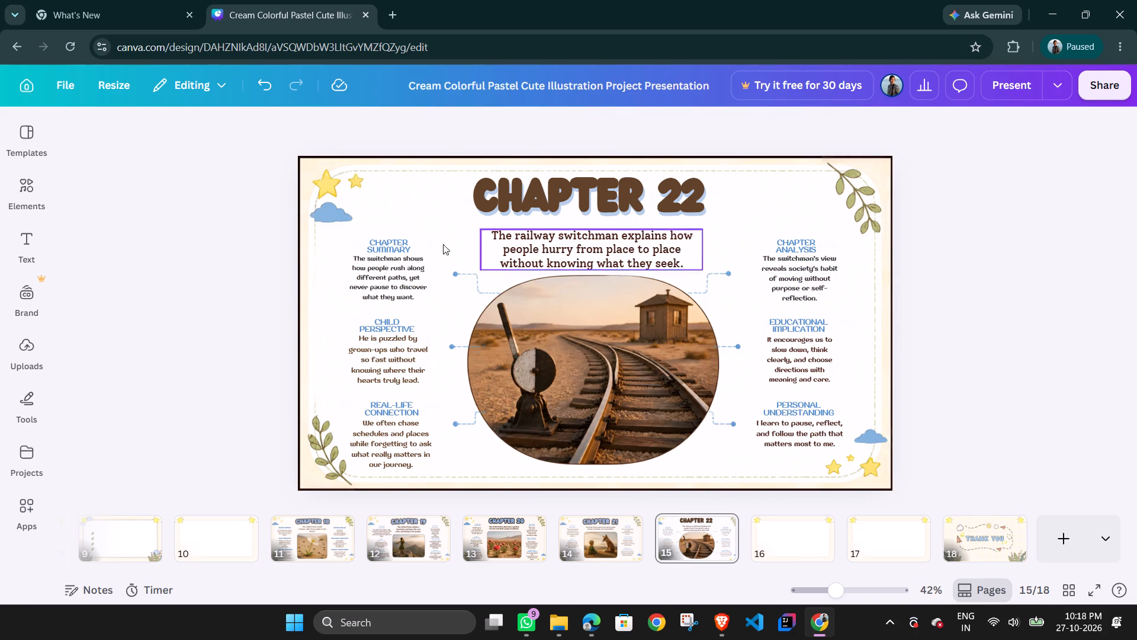
left_click(400, 284)
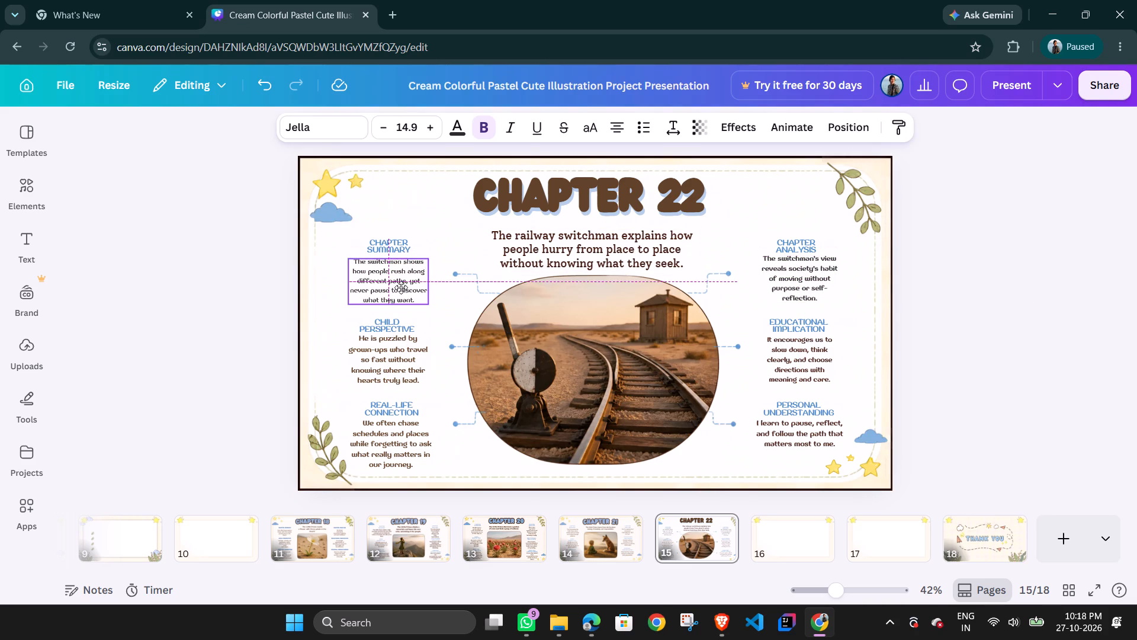
left_click(266, 317)
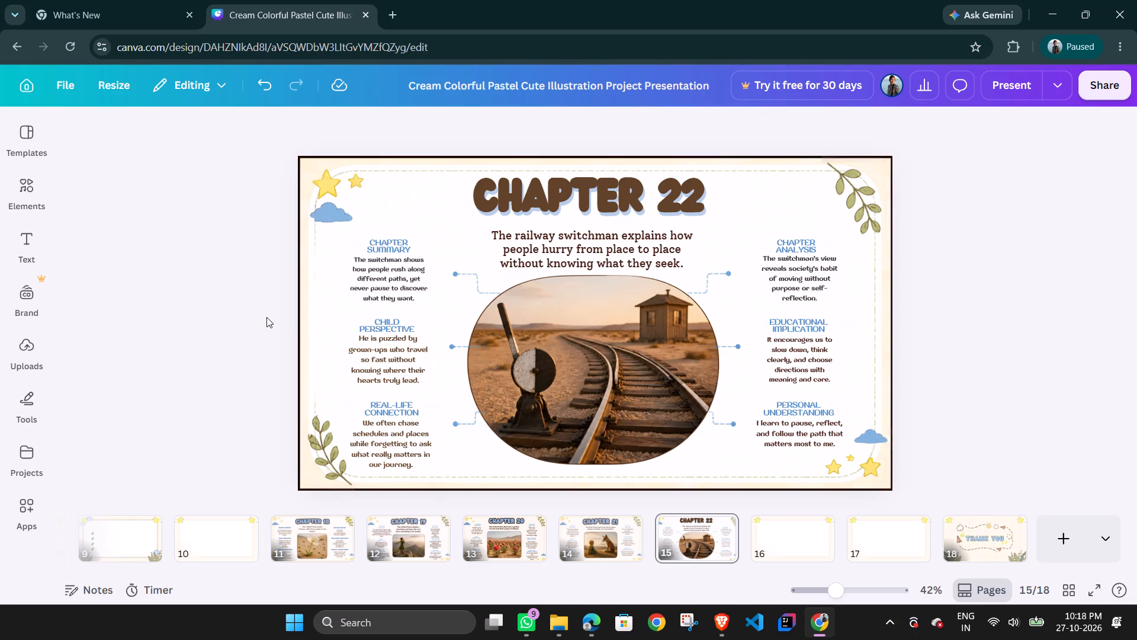
Preview the Chapter 22 page in full-screen presentation mode.
left_click(994, 91)
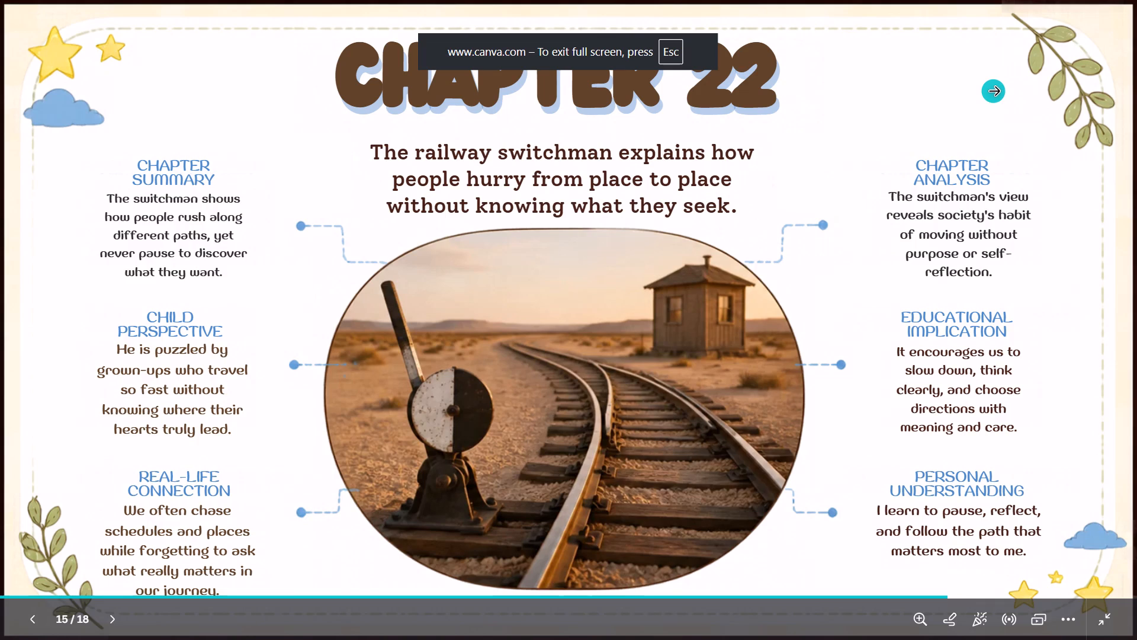
key("Right")
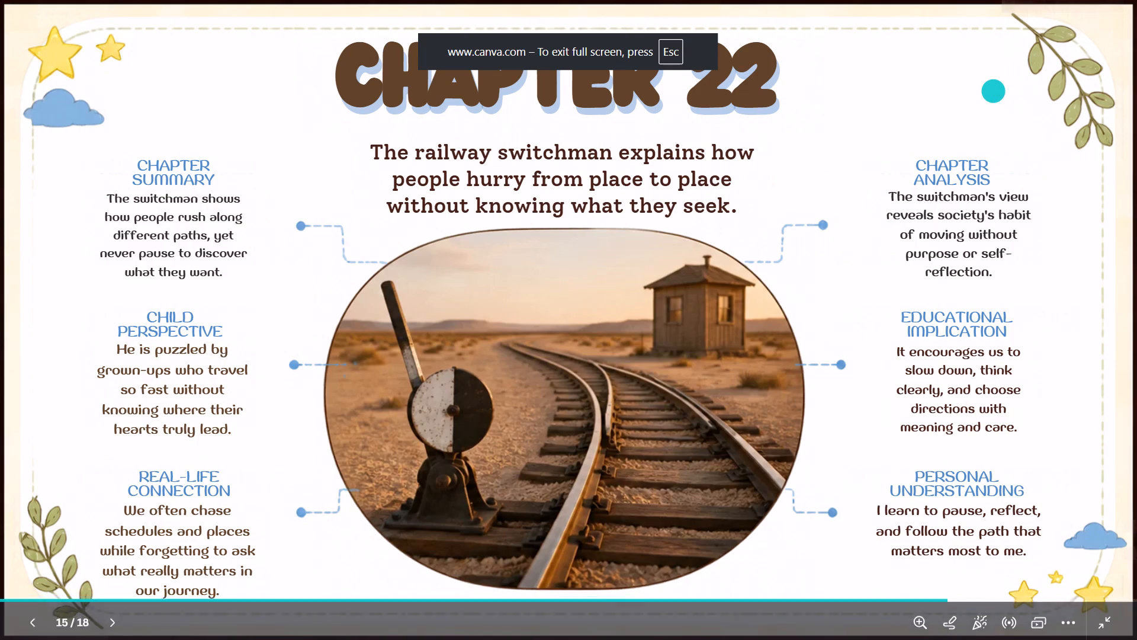
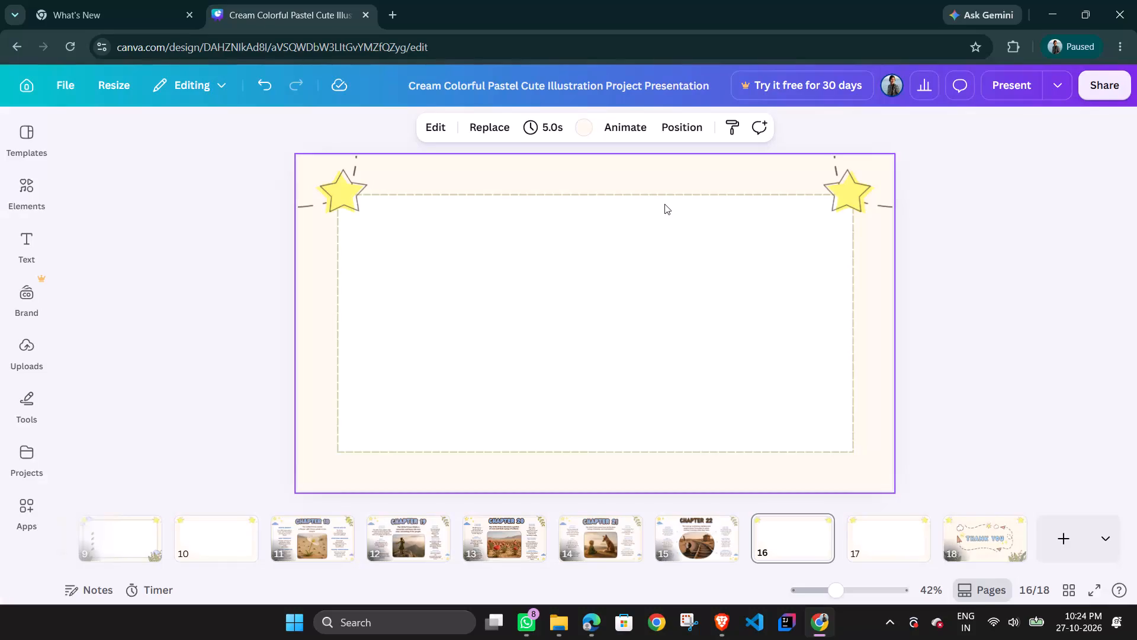
Go to the Chapter 18 page, page 11 of the presentation.
left_click(327, 524)
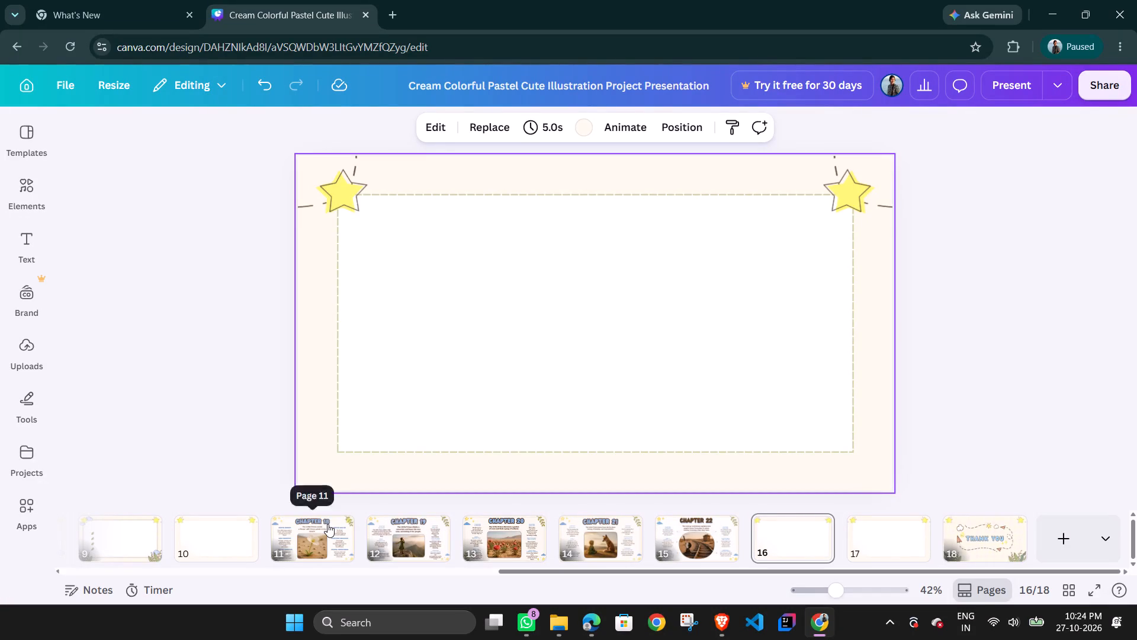
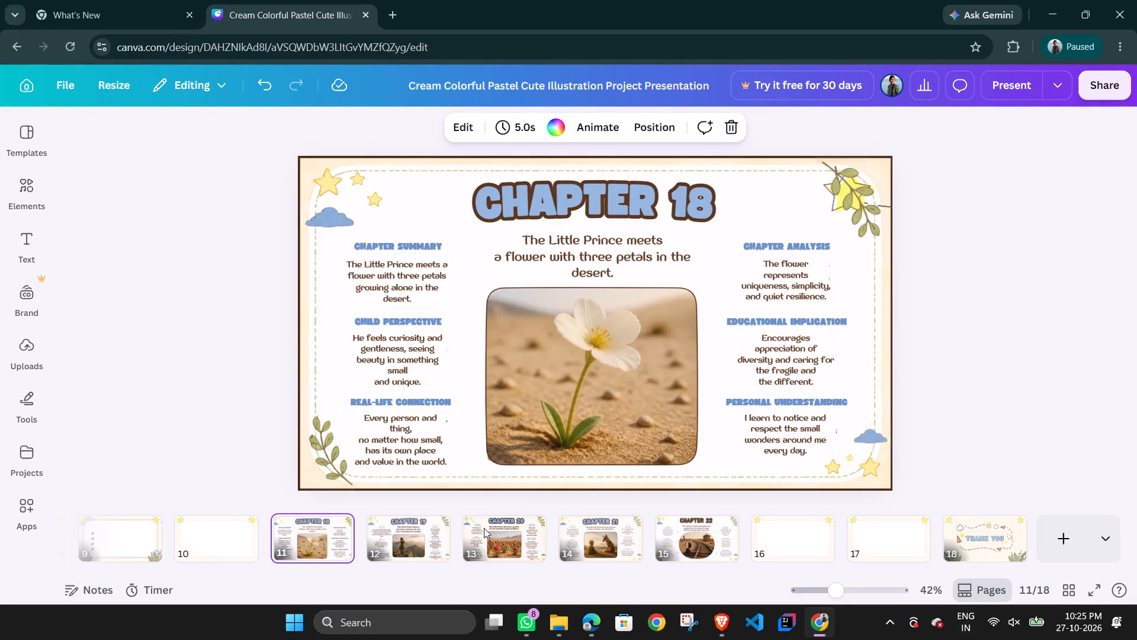
Review the presentation's pages from the Overview on page 2 through the Chapter 22 page to blank page 16.
scroll(506, 532, "right", 5)
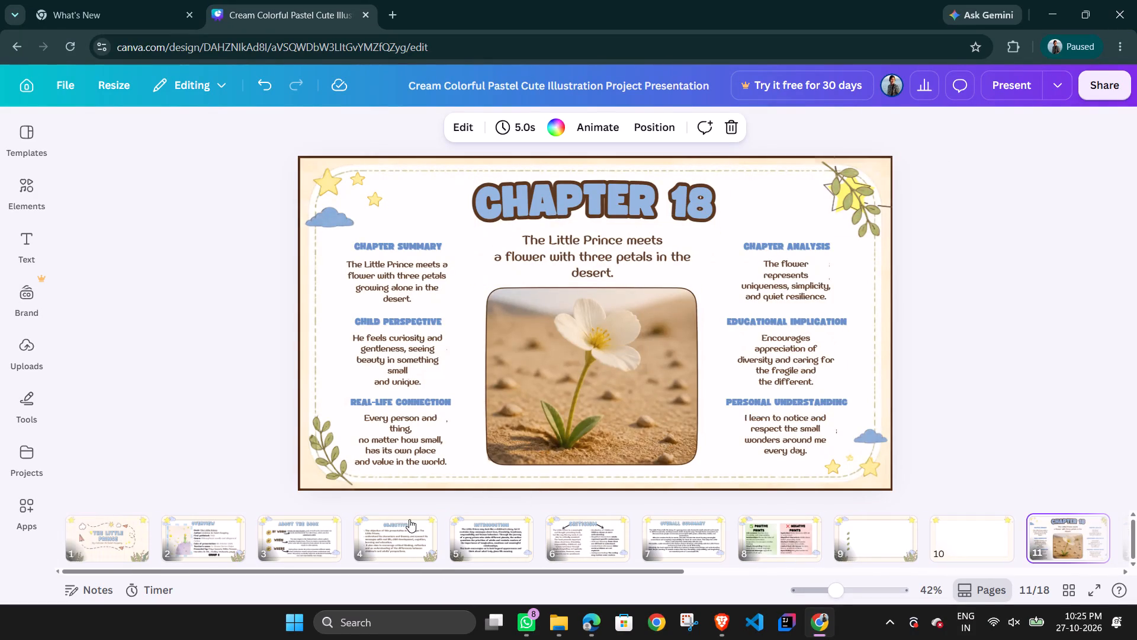
left_click(197, 523)
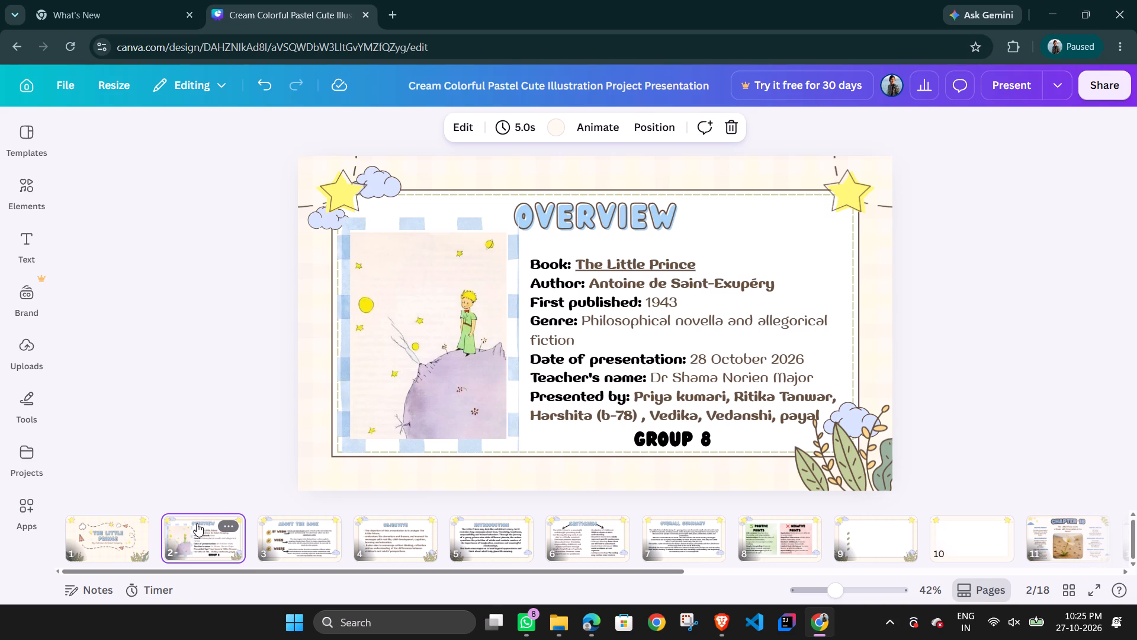
key("Right")
key("Right")
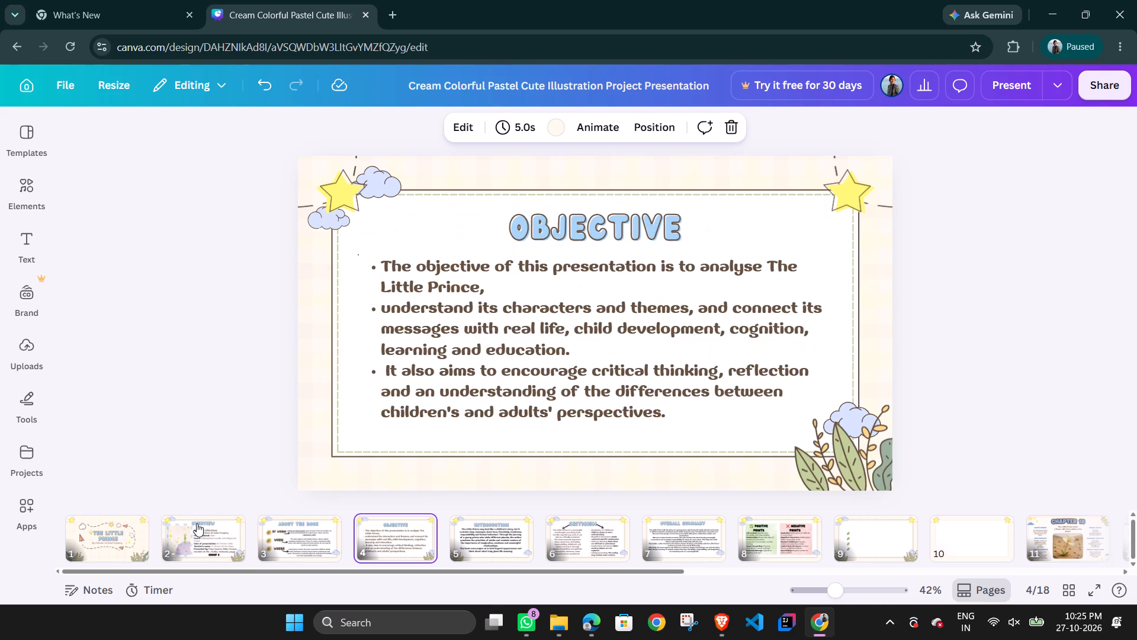
key("Right")
key("Right")
key("Right")
key("Right")
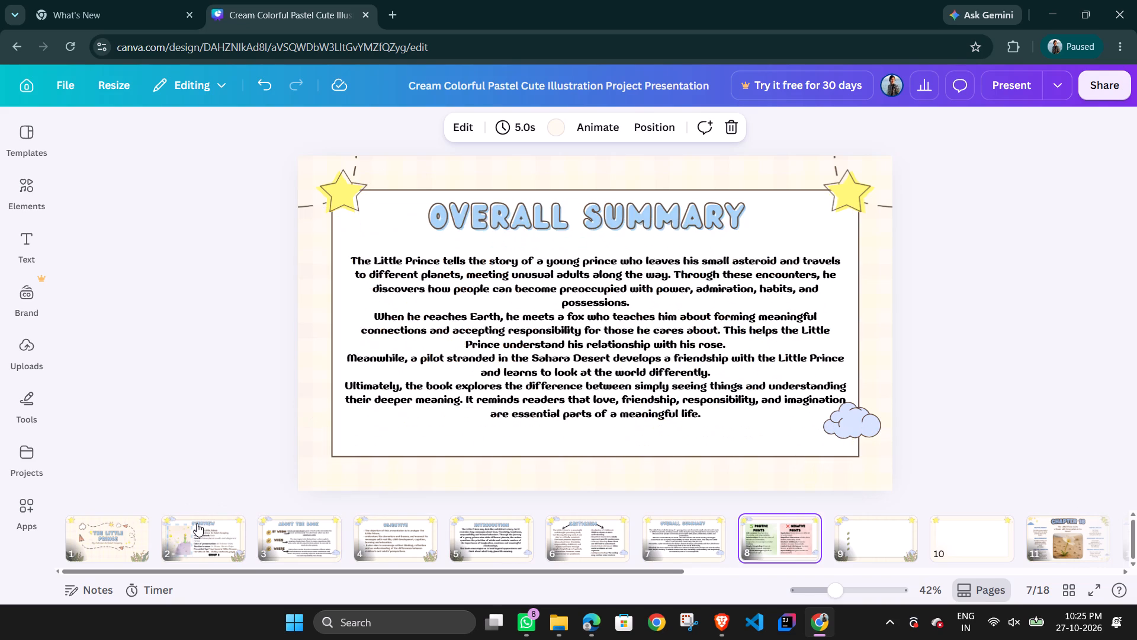
key("Right")
key("Right")
key("Right")
key("Right")
key("Right")
key("Right")
key("Right")
key("Right")
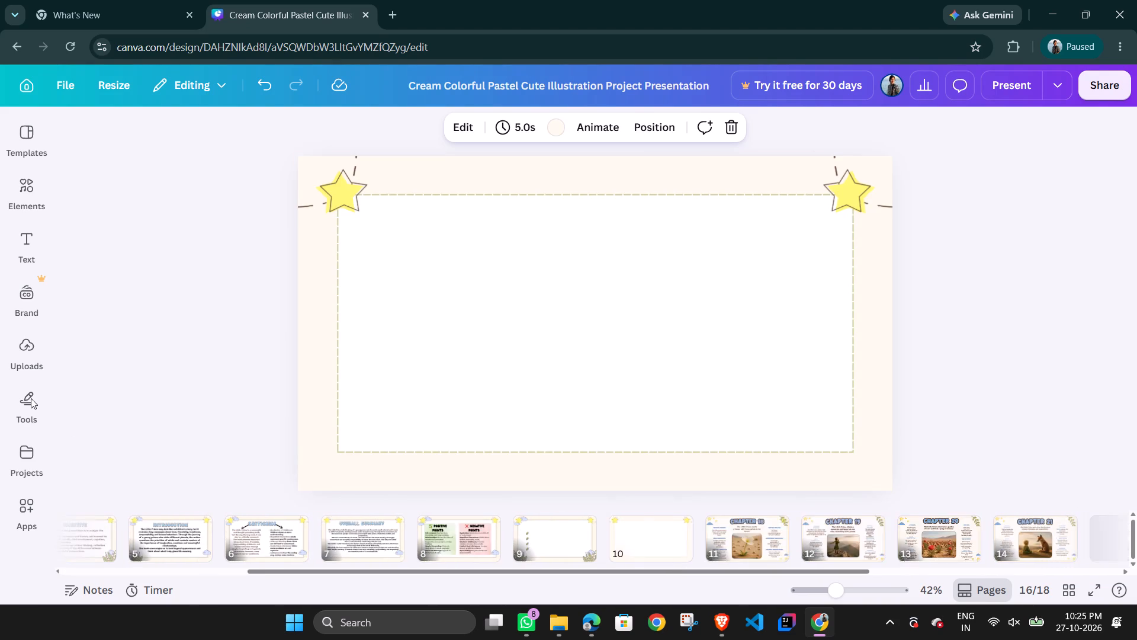
Close the Chrome window containing the Cream Colorful Pastel Cute Illustration Project Presentation.
left_click(1136, 1)
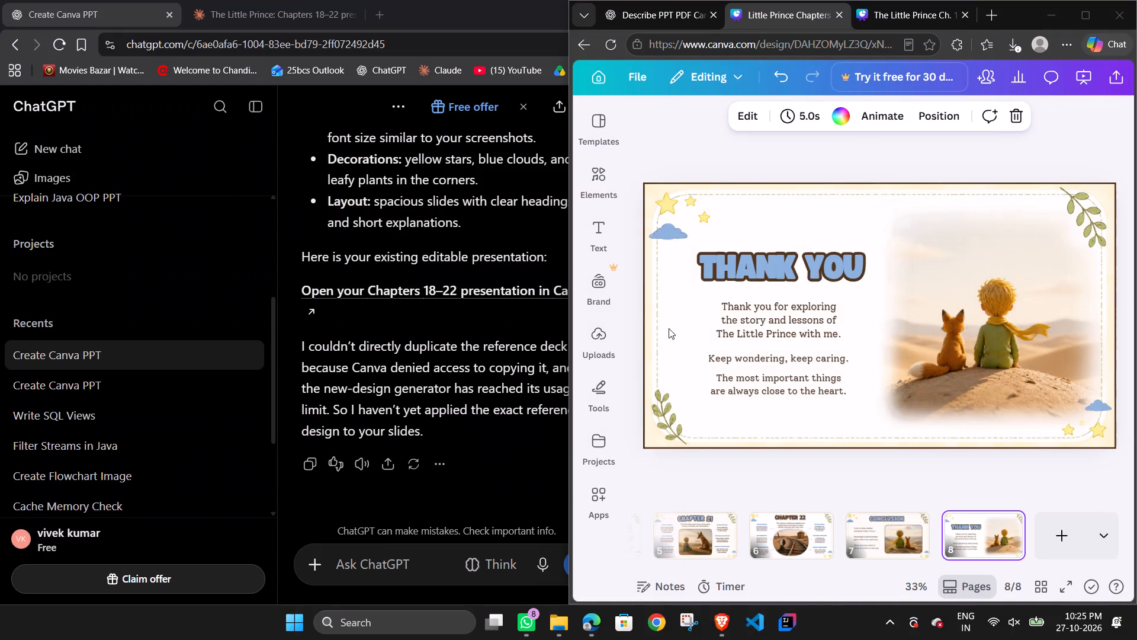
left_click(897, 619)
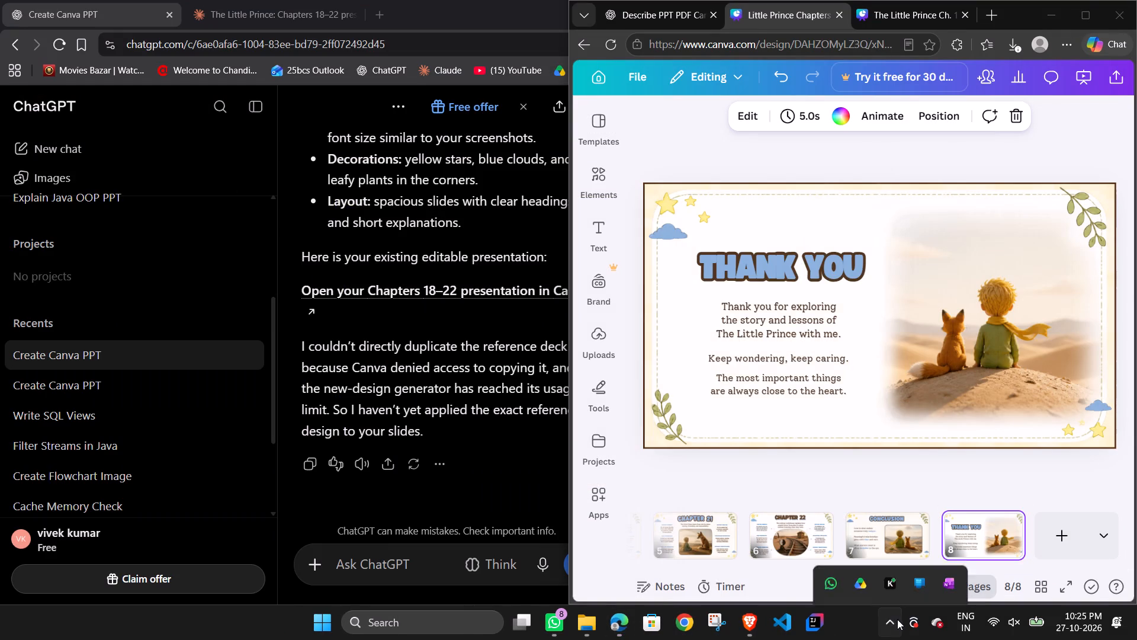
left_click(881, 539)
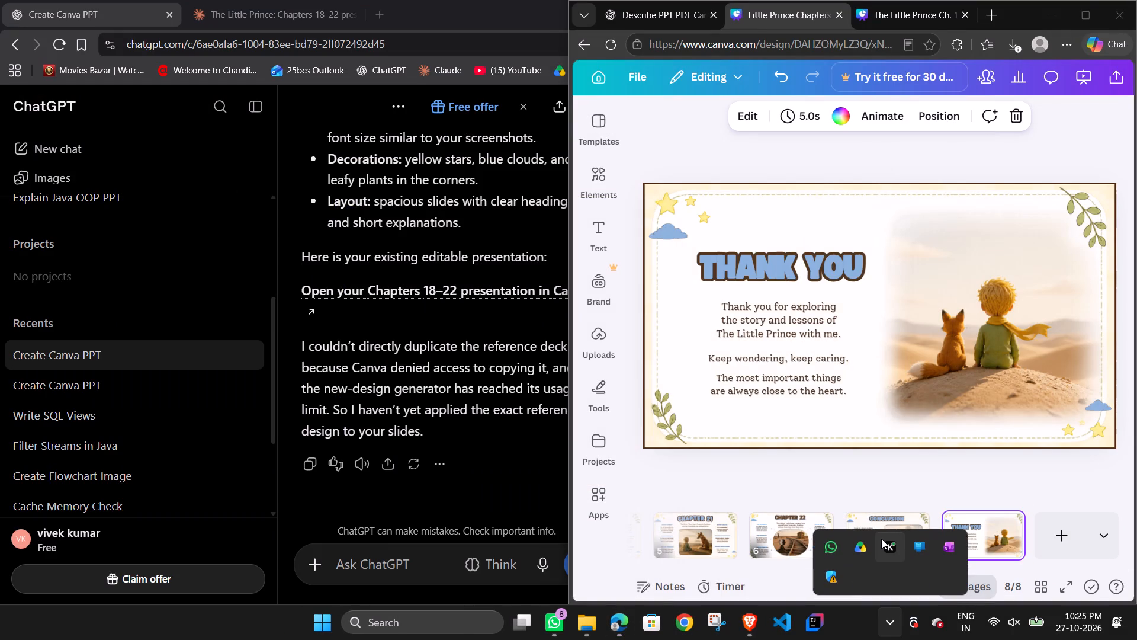